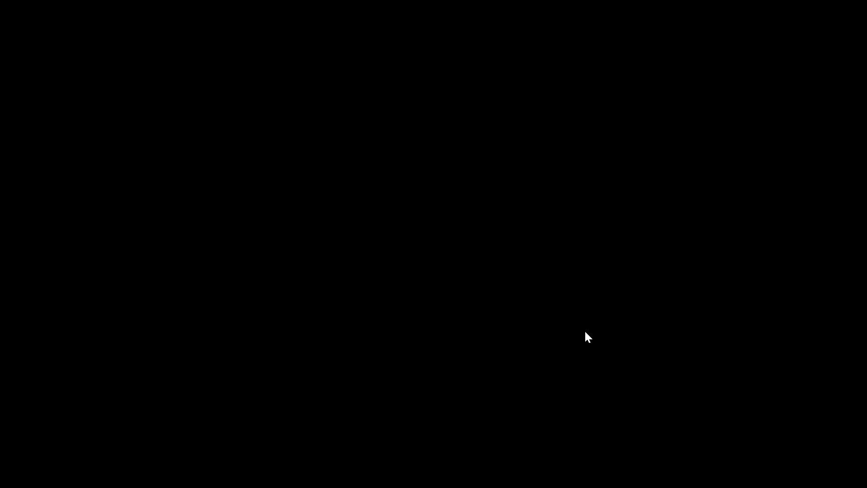
# Skip the 14. Header Menu lecture video ahead to near its end and leave fullscreen.
pyautogui.press('space')
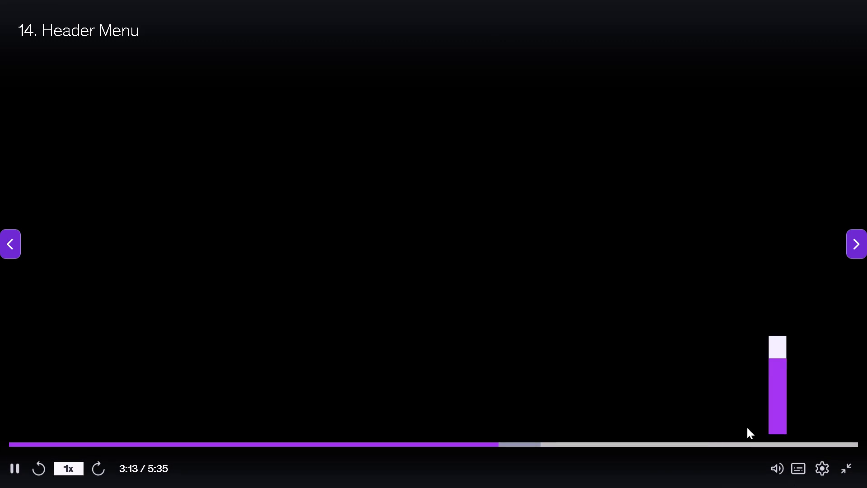
pyautogui.click(771, 438)
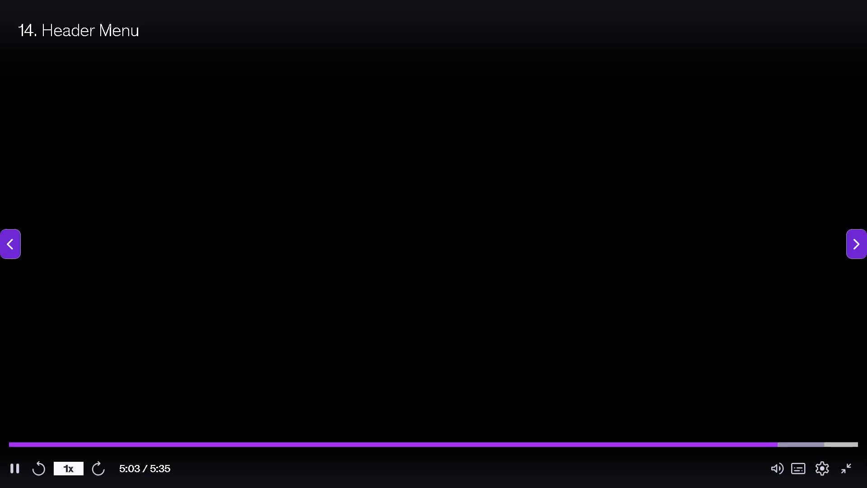
pyautogui.click(855, 463)
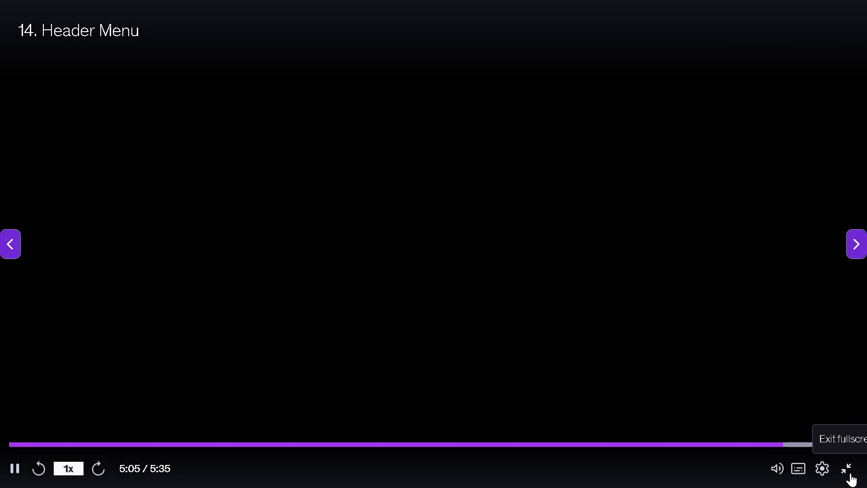
pyautogui.click(850, 473)
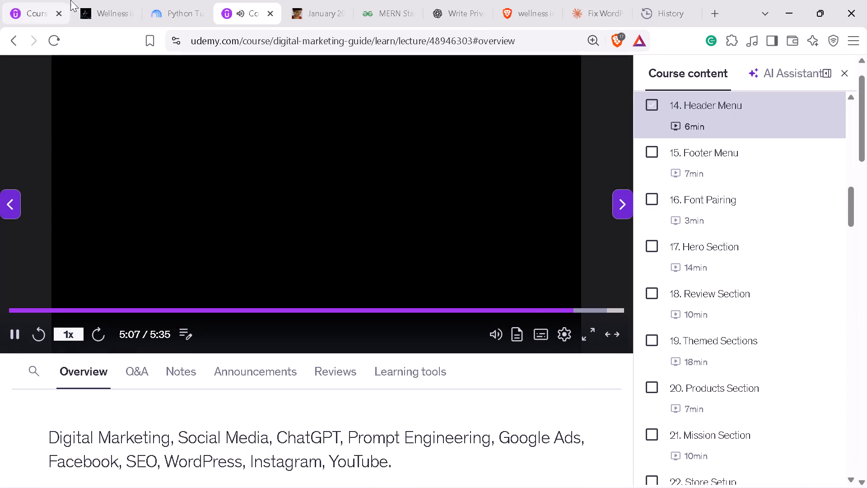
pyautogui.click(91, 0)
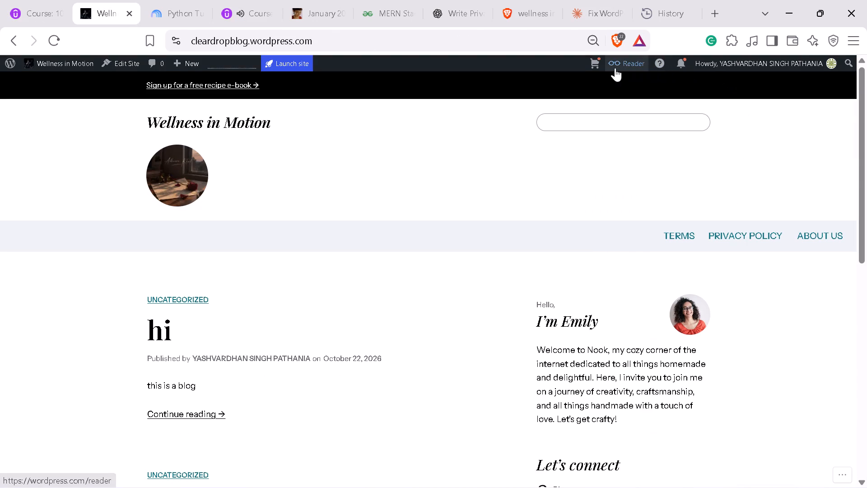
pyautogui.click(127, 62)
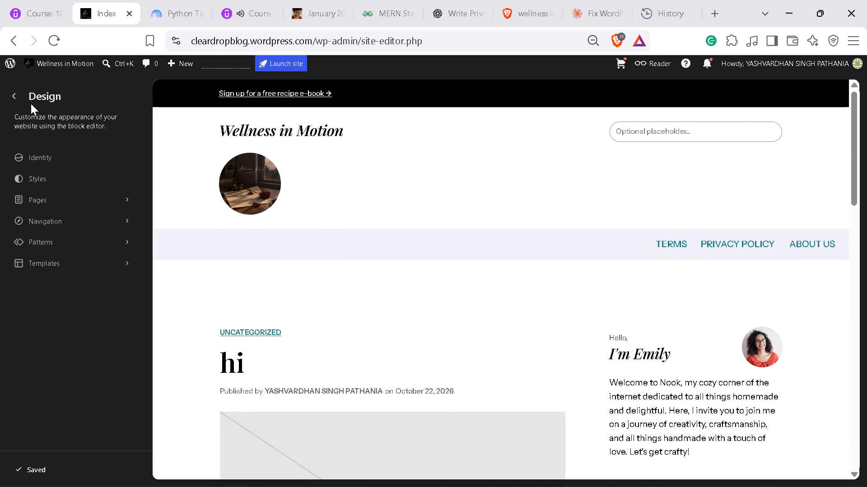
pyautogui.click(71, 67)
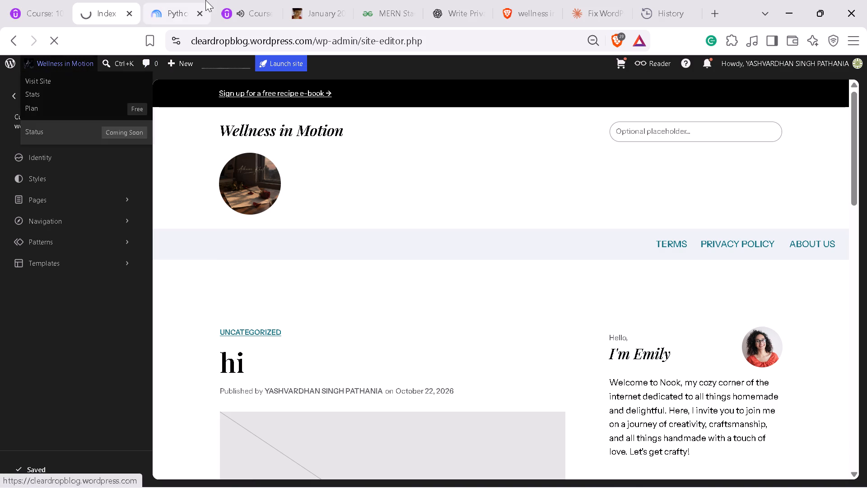
# Switch to the Udemy course and start the 15. Footer Menu lecture.
pyautogui.click(242, 0)
pyautogui.click(723, 154)
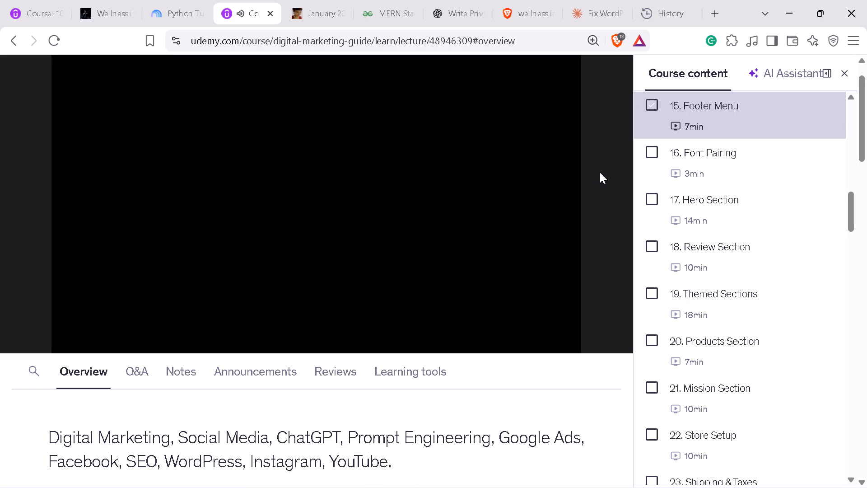
# Examine the Wellness in Motion site's footer, open its Terms link, and return to the home page.
pyautogui.click(86, 0)
pyautogui.scroll(-3, 472, 298)
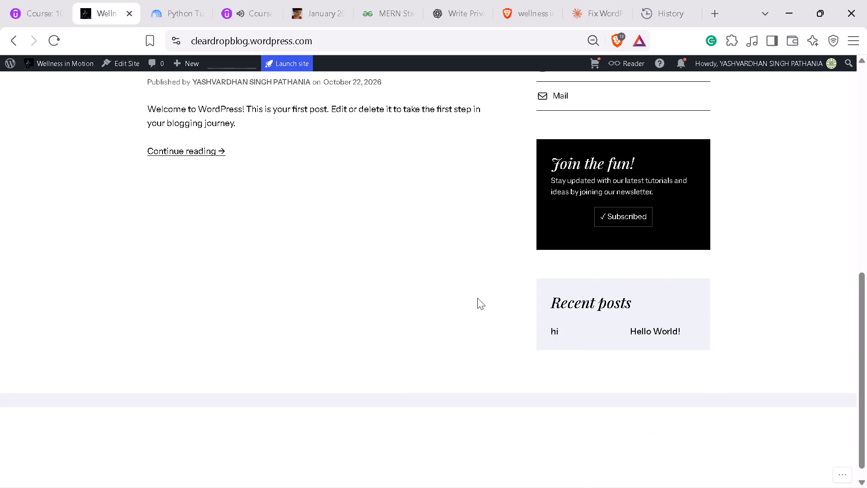
pyautogui.scroll(-10, 477, 298)
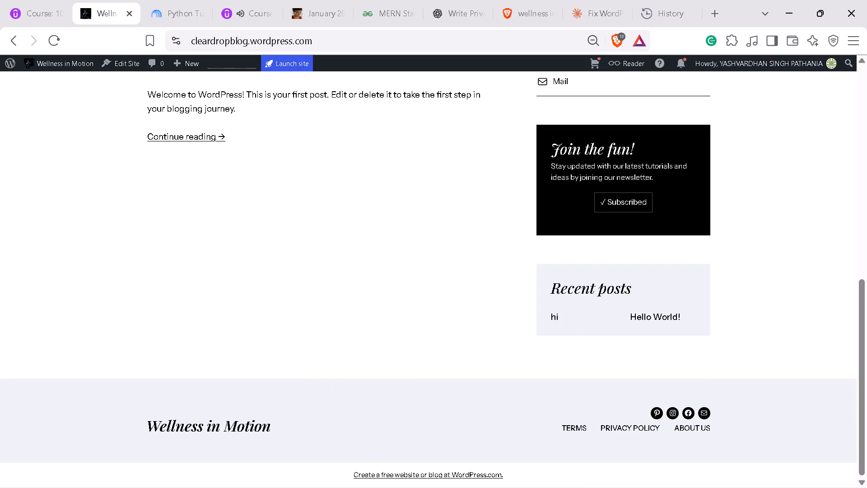
pyautogui.click(571, 433)
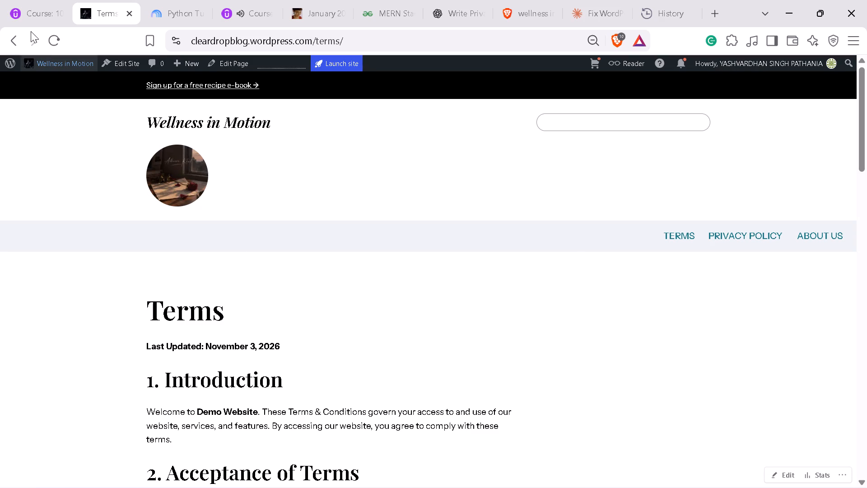
pyautogui.click(16, 32)
pyautogui.scroll(9, 429, 265)
pyautogui.scroll(4, 615, 314)
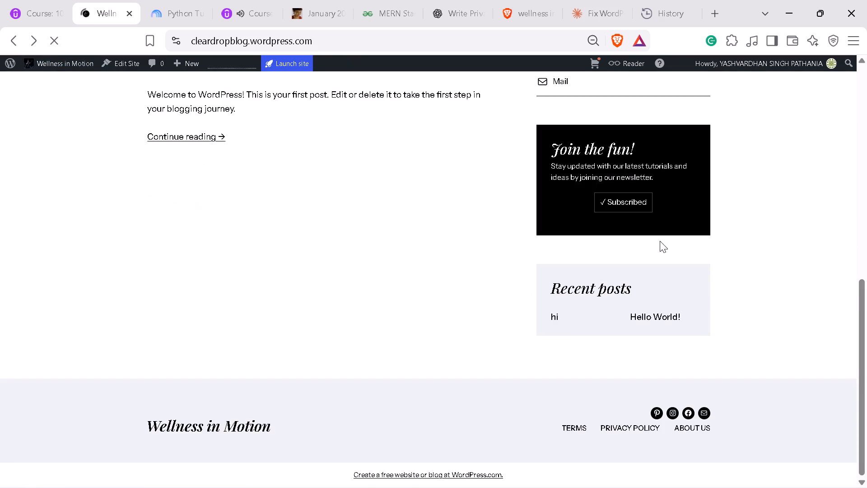
pyautogui.scroll(11, 648, 275)
# Pause the 15. Footer Menu lecture video on Udemy.
pyautogui.click(261, 0)
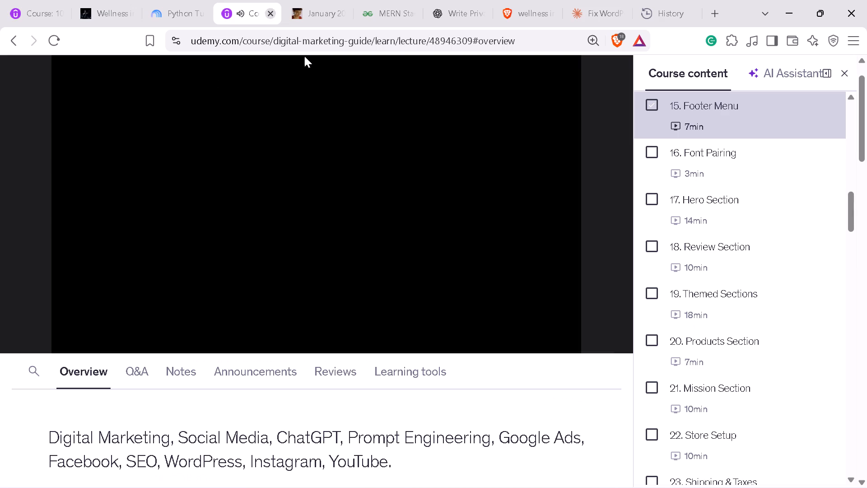
pyautogui.click(384, 151)
# Open the About Us link in the WordPress site's footer, review the page, and return to the home page.
pyautogui.click(122, 0)
pyautogui.scroll(-5, 441, 290)
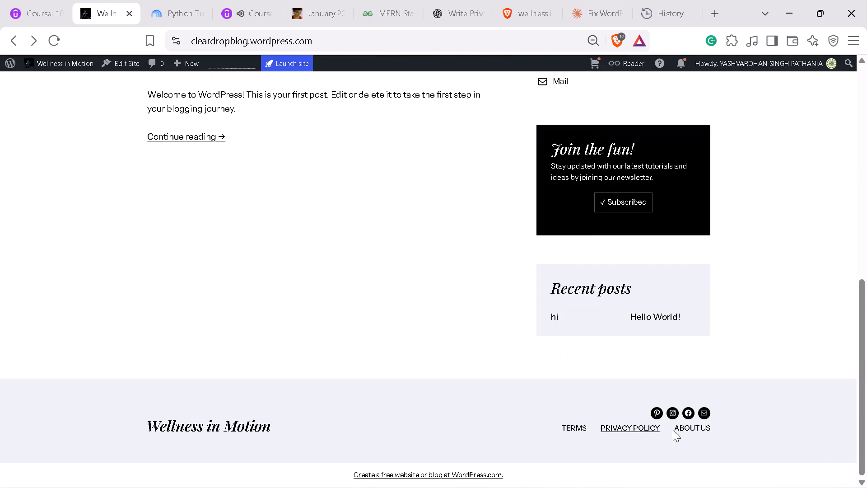
pyautogui.click(678, 432)
pyautogui.scroll(3, 491, 403)
pyautogui.scroll(-4, 491, 403)
pyautogui.scroll(4, 442, 389)
pyautogui.click(19, 43)
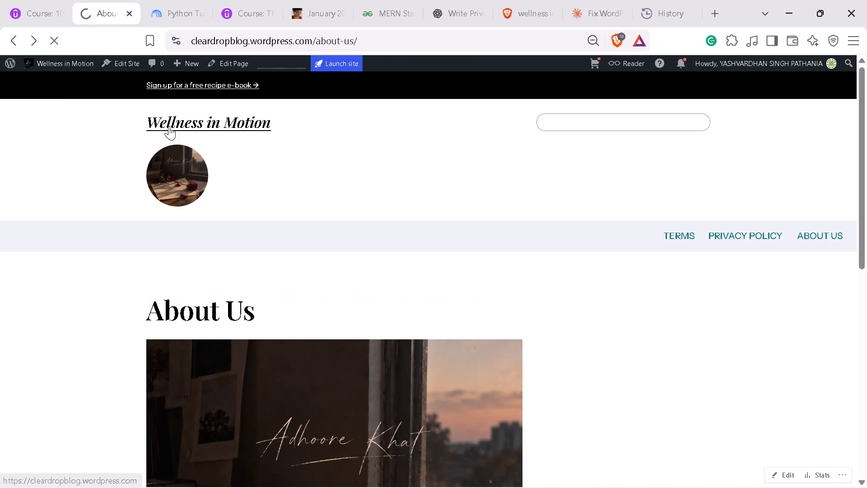
pyautogui.scroll(8, 648, 356)
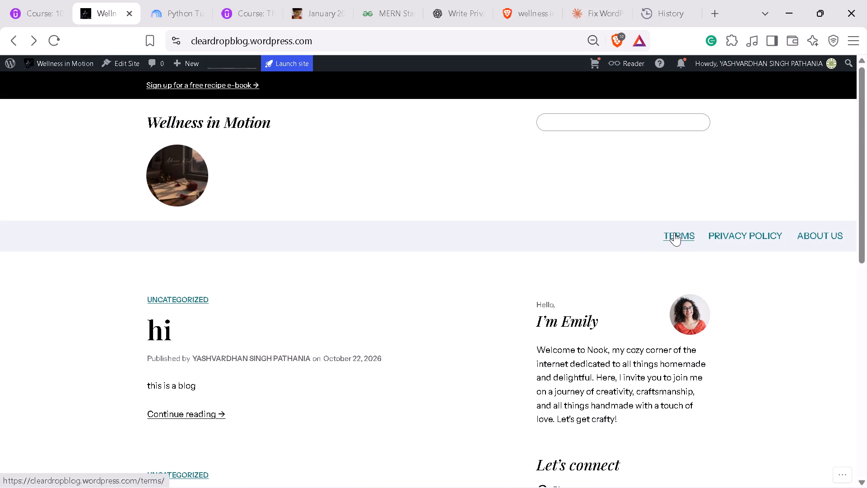
# Open the site for editing, glance at its Pages list, and go to the Navigation settings.
pyautogui.click(117, 61)
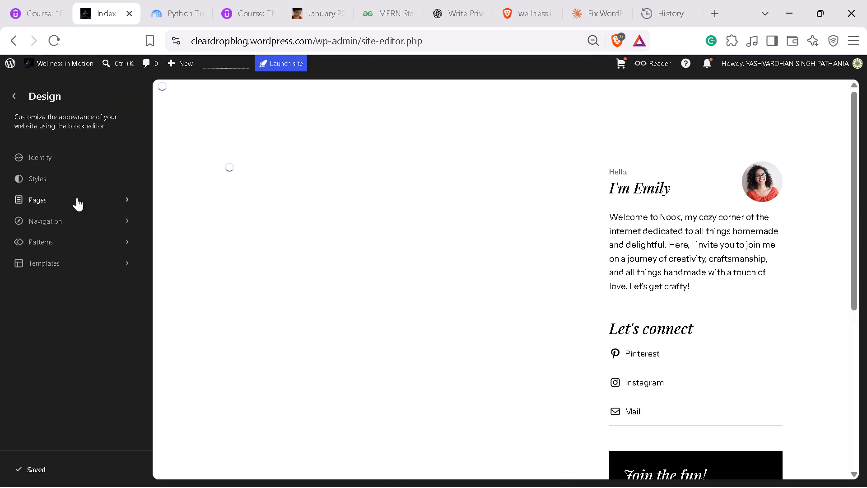
pyautogui.click(77, 197)
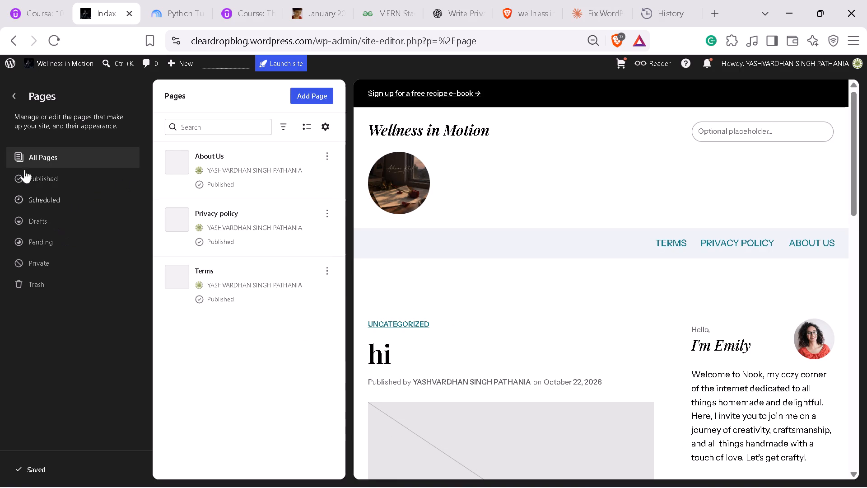
pyautogui.click(13, 95)
pyautogui.click(52, 226)
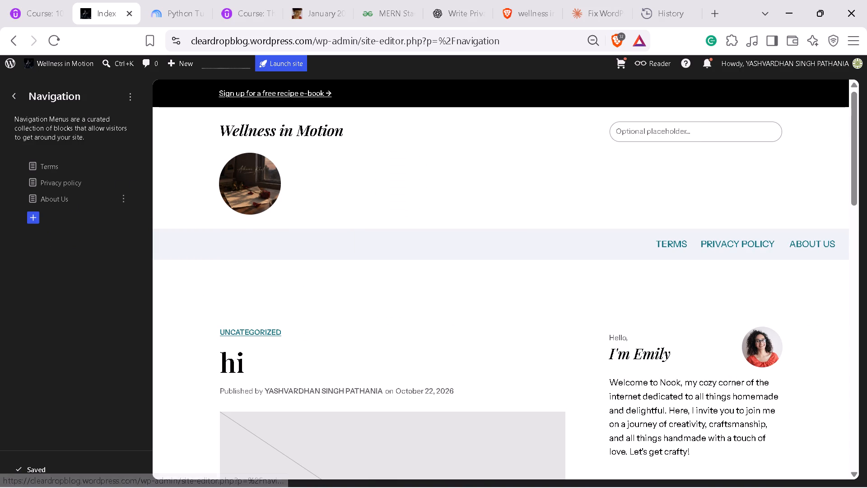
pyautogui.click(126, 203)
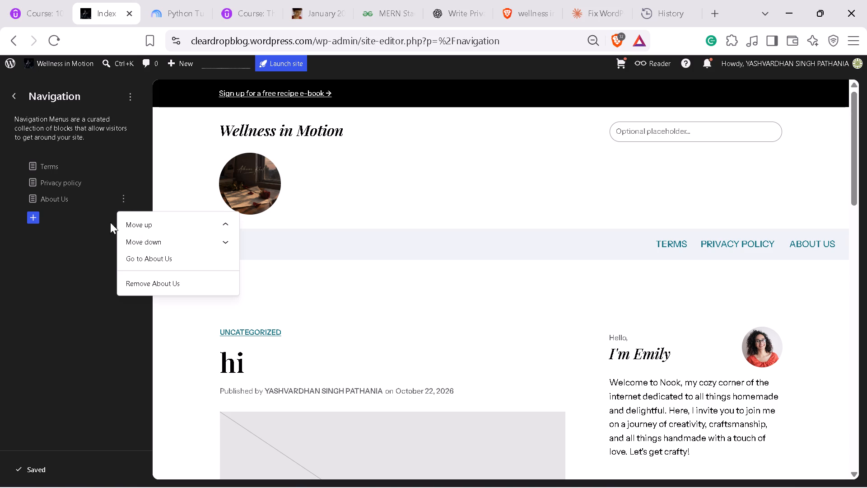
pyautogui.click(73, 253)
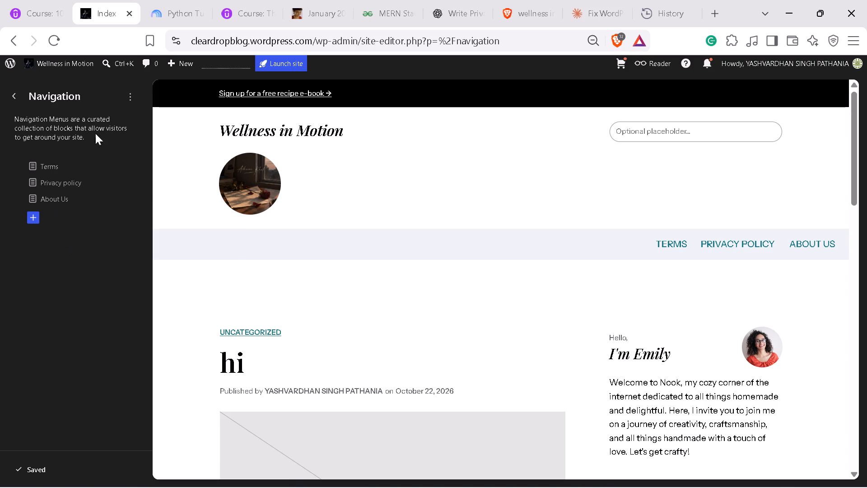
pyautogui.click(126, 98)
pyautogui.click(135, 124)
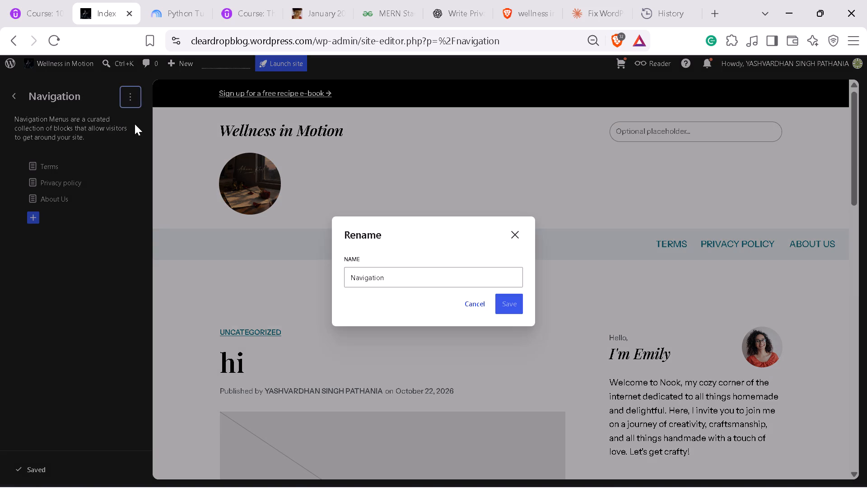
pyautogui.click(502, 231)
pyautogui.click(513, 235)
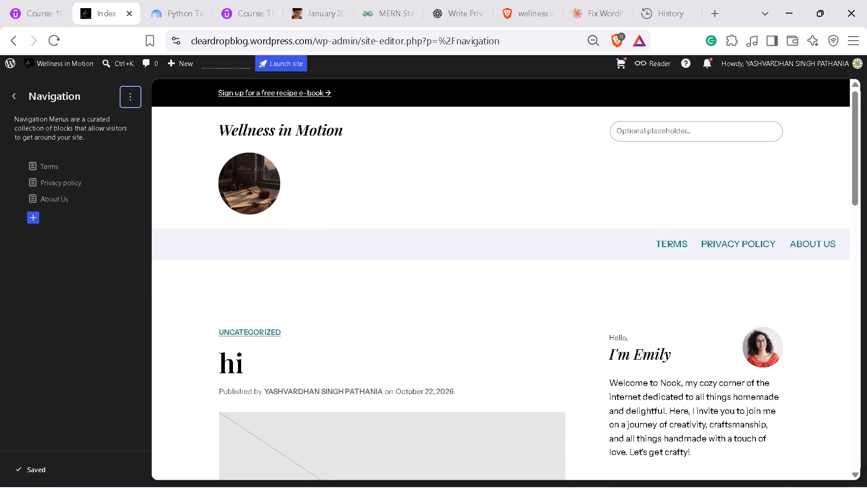
# Change the text of the Terms item in the navigation menu to Shop.
pyautogui.click(60, 174)
pyautogui.moveTo(221, 202); pyautogui.dragTo(181, 204)
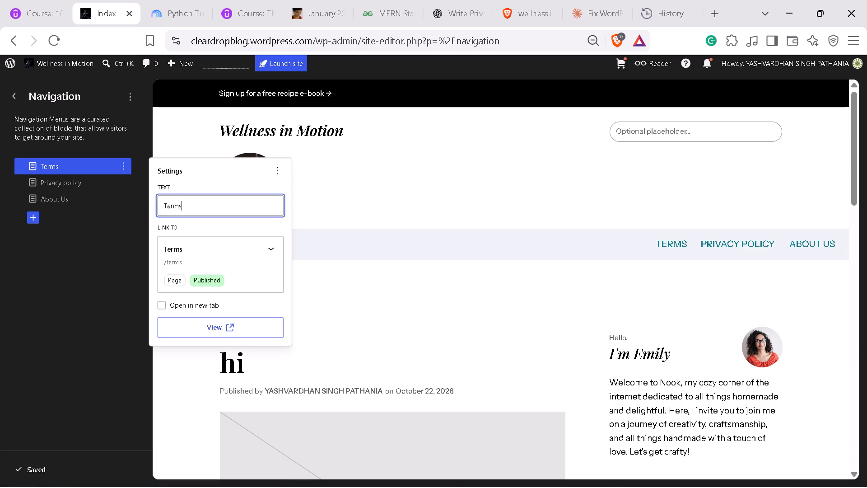
pyautogui.moveTo(181, 204); pyautogui.dragTo(182, 204)
pyautogui.click(190, 203)
pyautogui.press('BackSpace')
pyautogui.press('BackSpace')
pyautogui.press('BackSpace')
pyautogui.press('BackSpace')
pyautogui.press('BackSpace')
pyautogui.press('BackSpace')
pyautogui.press('BackSpace')
pyautogui.press('BackSpace')
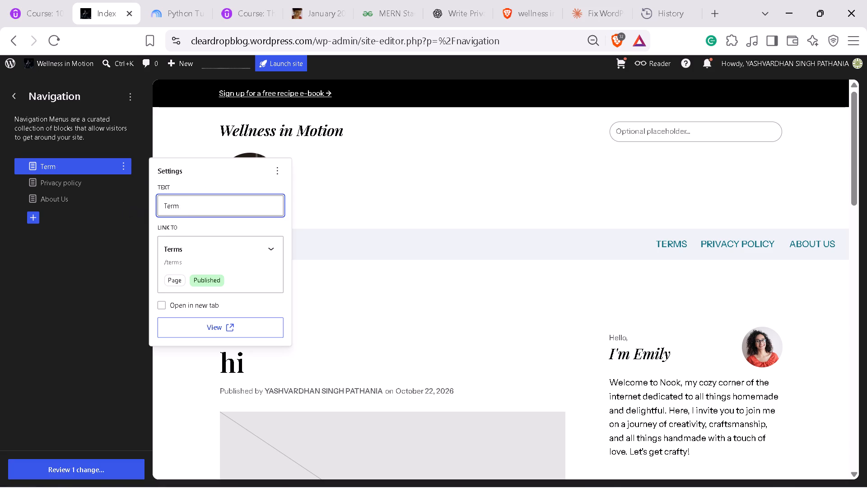
pyautogui.hotkey('shift', 's')
pyautogui.press('h')
pyautogui.write('op')
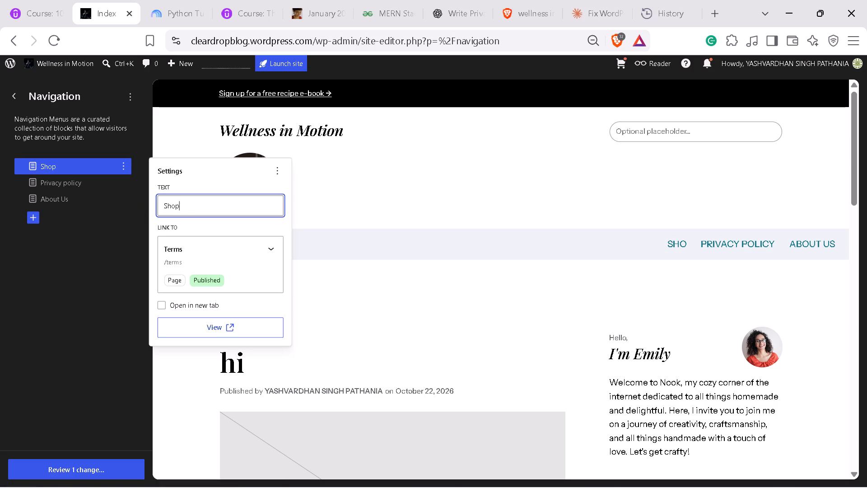
pyautogui.click(58, 234)
# Change the text of the Privacy policy item in the navigation menu to Blog.
pyautogui.click(64, 186)
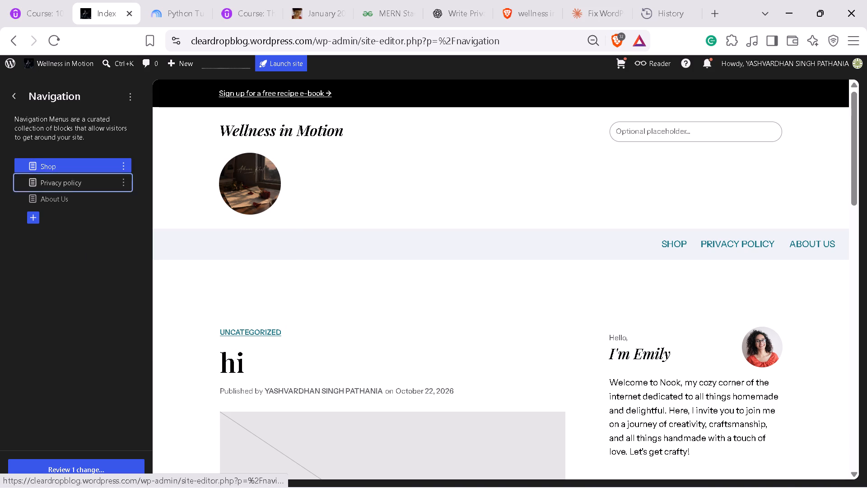
pyautogui.moveTo(210, 214); pyautogui.dragTo(135, 217)
pyautogui.moveTo(153, 216); pyautogui.dragTo(206, 215)
pyautogui.doubleClick(206, 215)
pyautogui.hotkey('ctrl', 'a')
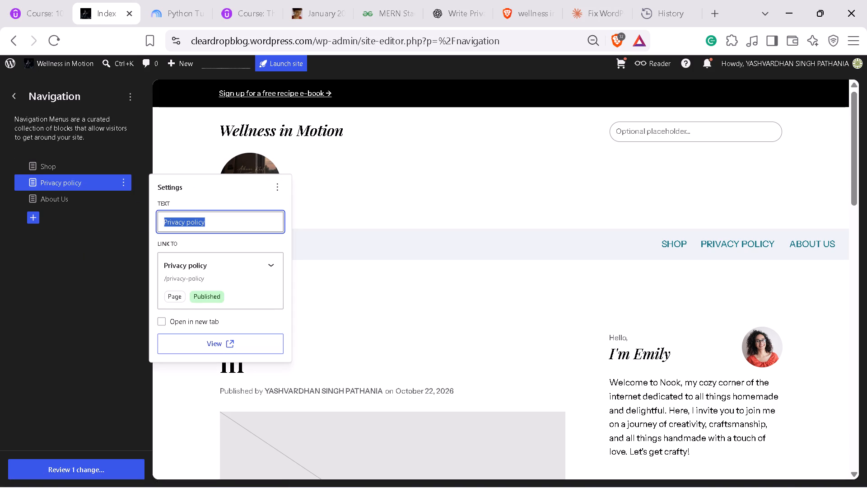
pyautogui.write('Blog')
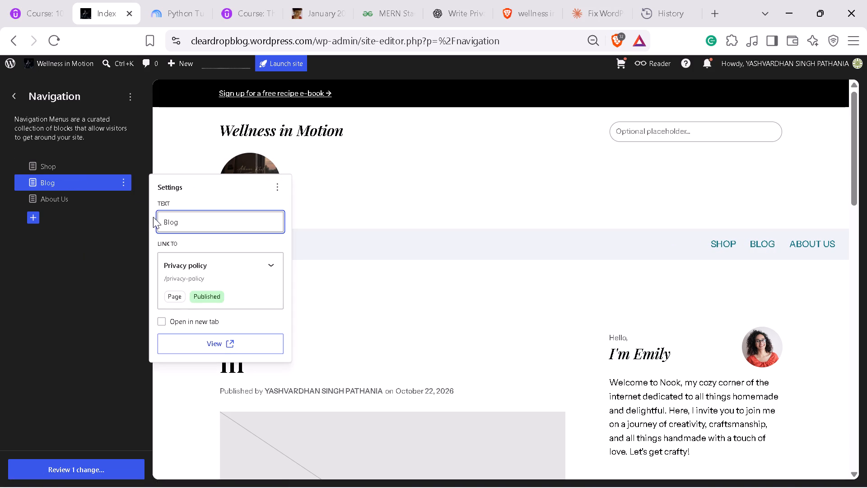
# Change the text of the About Us item in the navigation menu to Contact.
pyautogui.doubleClick(65, 203)
pyautogui.click(210, 231)
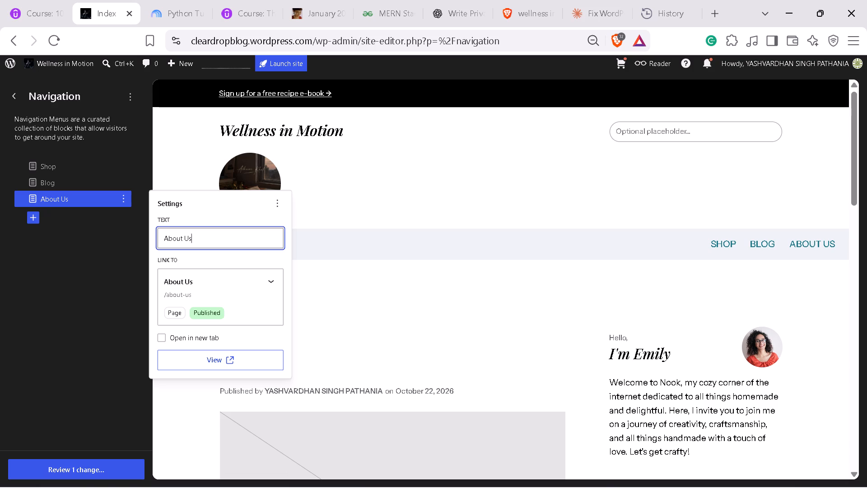
pyautogui.hotkey('ctrl', 'a')
pyautogui.write('Contact')
pyautogui.press('Return')
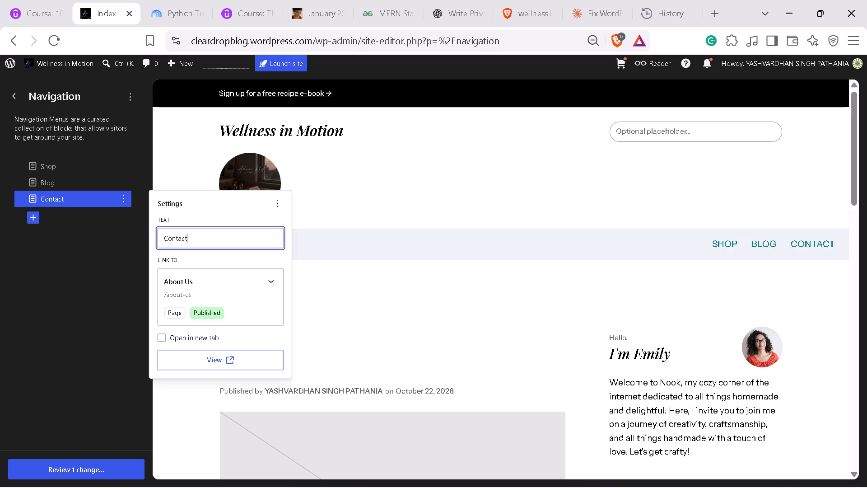
# Save the Navigation menu changes and check the header and footer in the site preview.
pyautogui.click(96, 461)
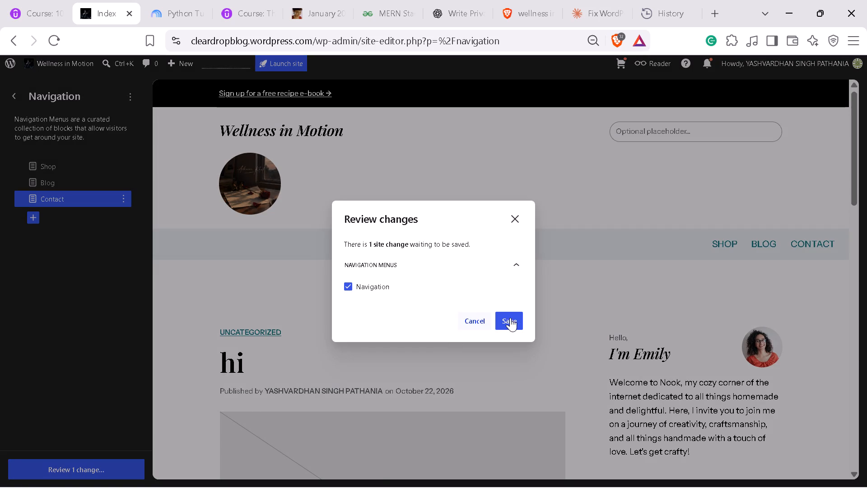
pyautogui.click(510, 318)
pyautogui.scroll(-4, 509, 318)
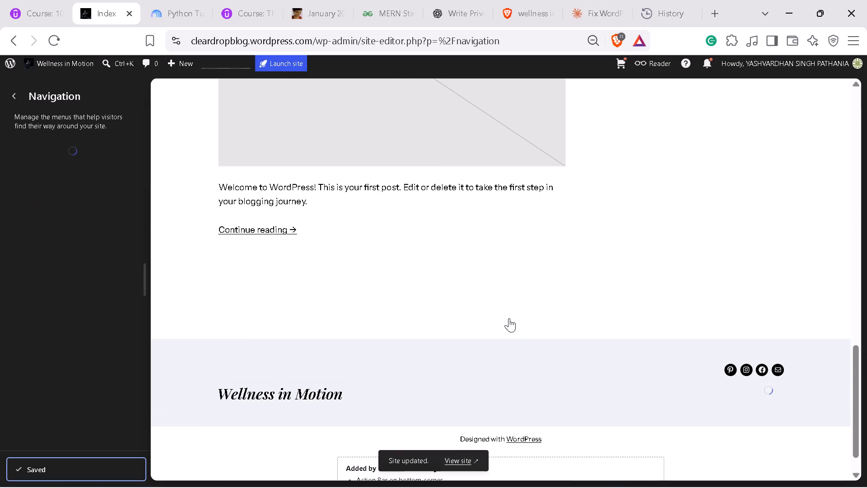
pyautogui.scroll(-1, 509, 318)
pyautogui.scroll(5, 548, 366)
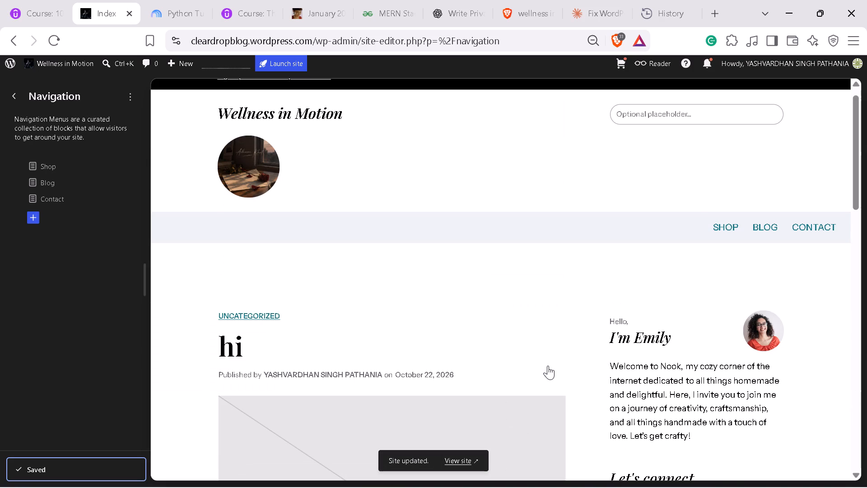
# Check the footer menu in the site preview, open its template for editing, and return to the Navigation overview.
pyautogui.scroll(-8, 550, 365)
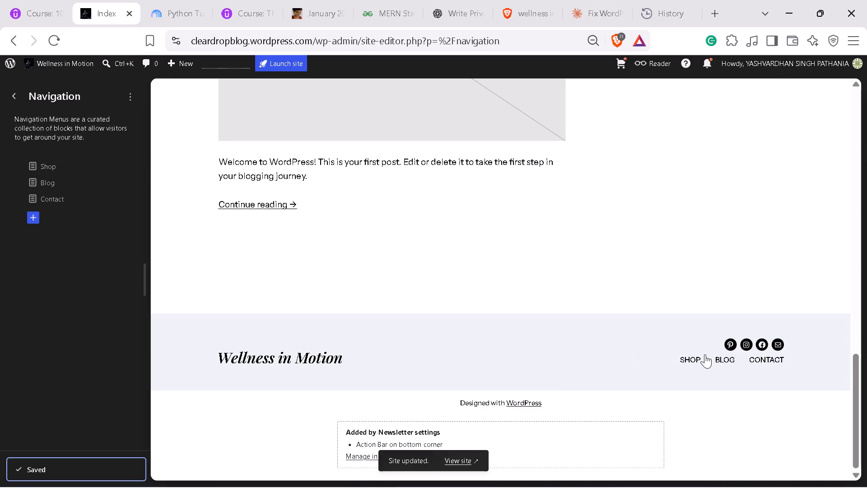
pyautogui.click(694, 357)
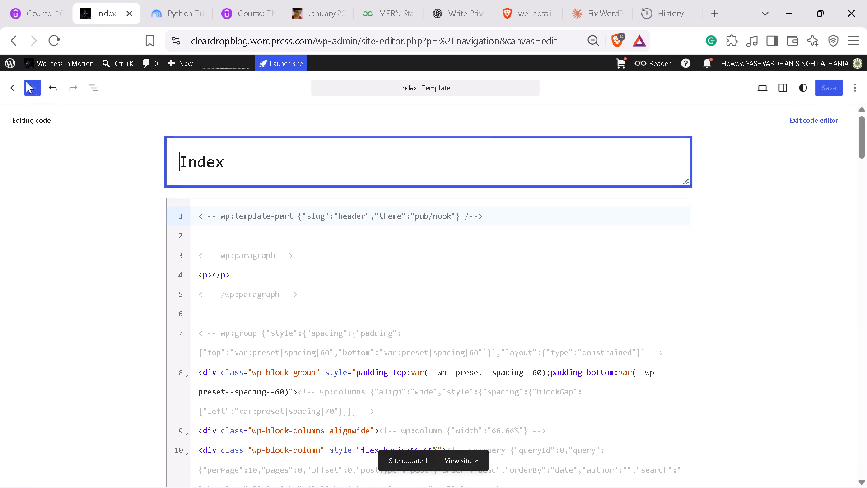
pyautogui.click(11, 41)
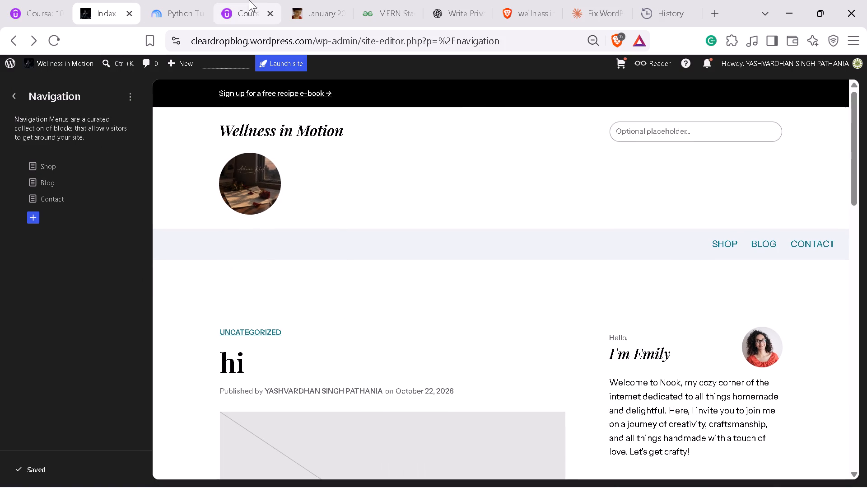
# Open the footer template part from the site's Patterns and switch it from code to the visual editor.
pyautogui.click(15, 94)
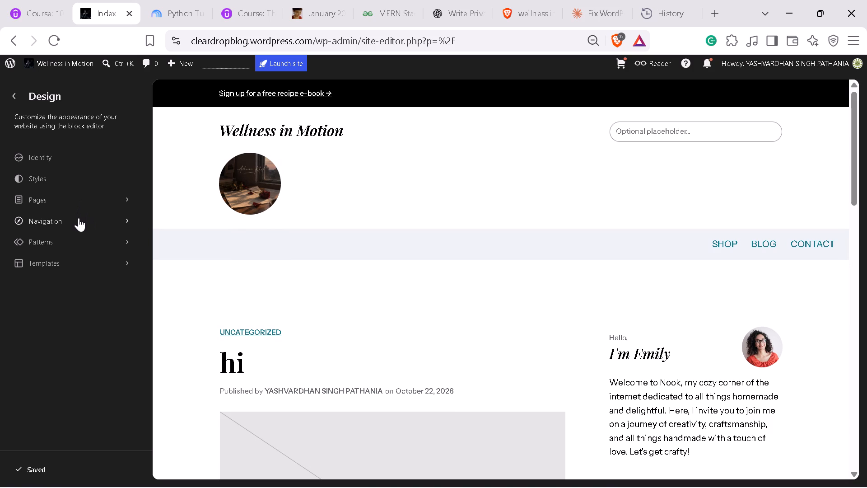
pyautogui.click(77, 242)
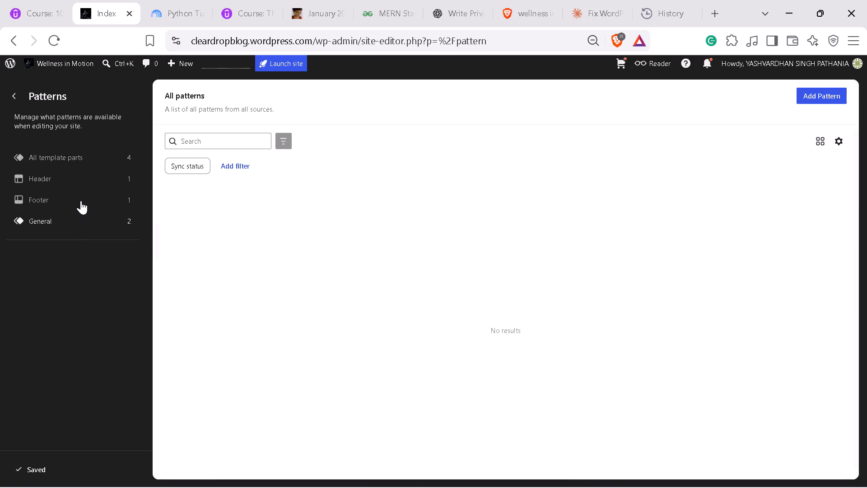
pyautogui.click(81, 201)
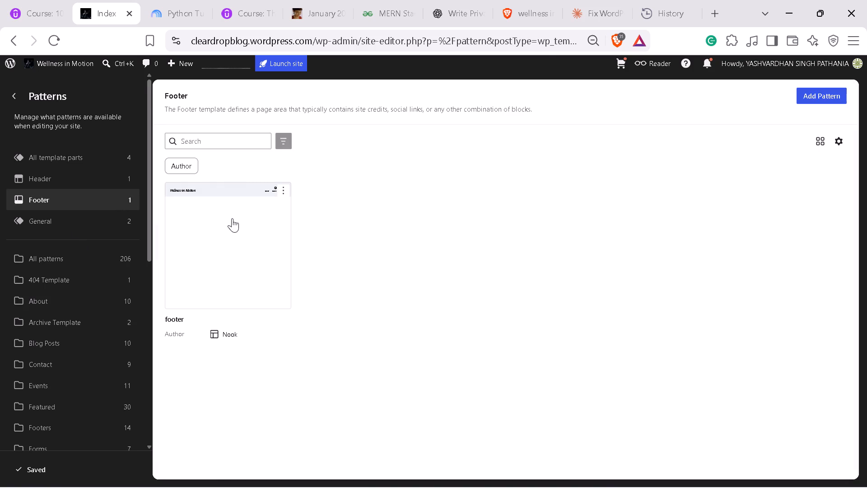
pyautogui.click(245, 247)
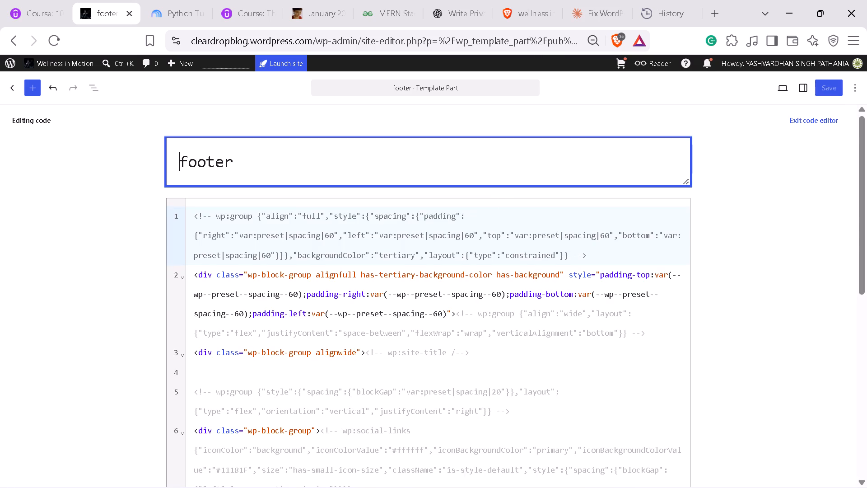
pyautogui.click(855, 89)
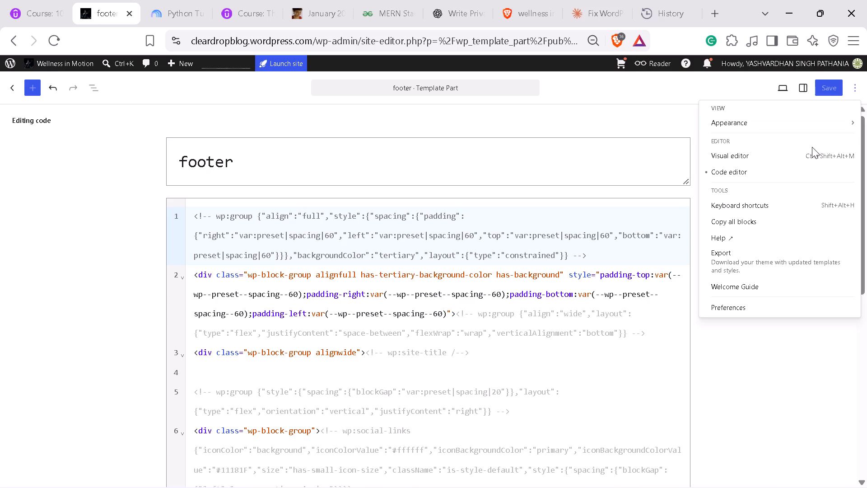
pyautogui.click(803, 159)
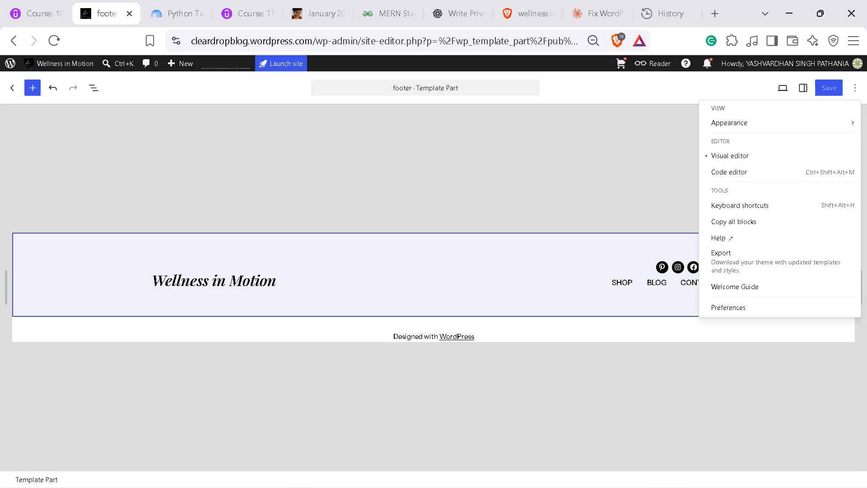
# Select the footer's Navigation block and examine its transform, justification and block options.
pyautogui.click(611, 280)
pyautogui.click(619, 280)
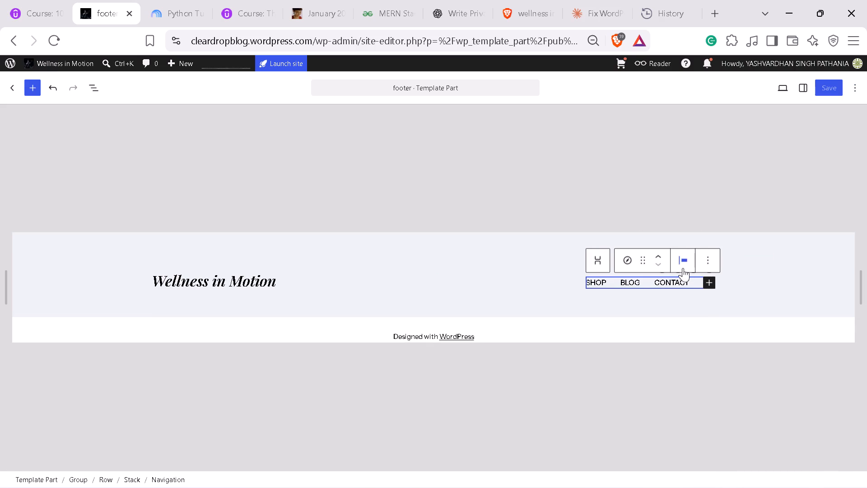
pyautogui.click(707, 260)
pyautogui.click(648, 257)
pyautogui.click(630, 259)
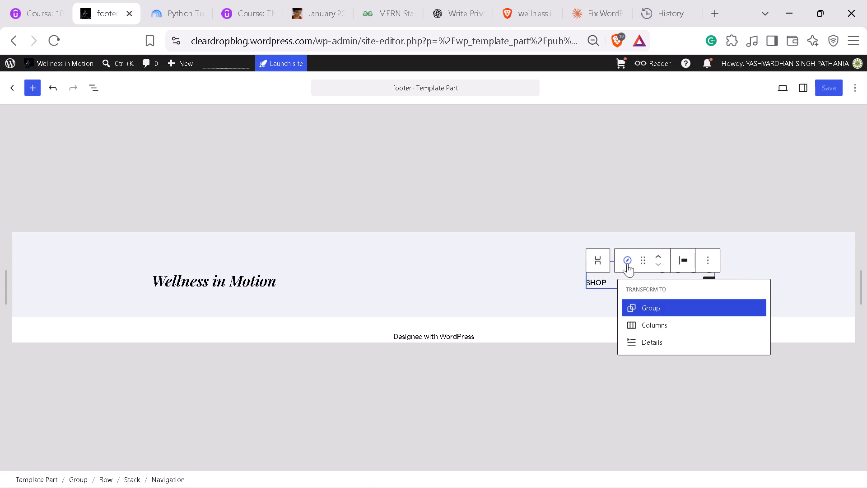
pyautogui.click(625, 261)
pyautogui.click(625, 261)
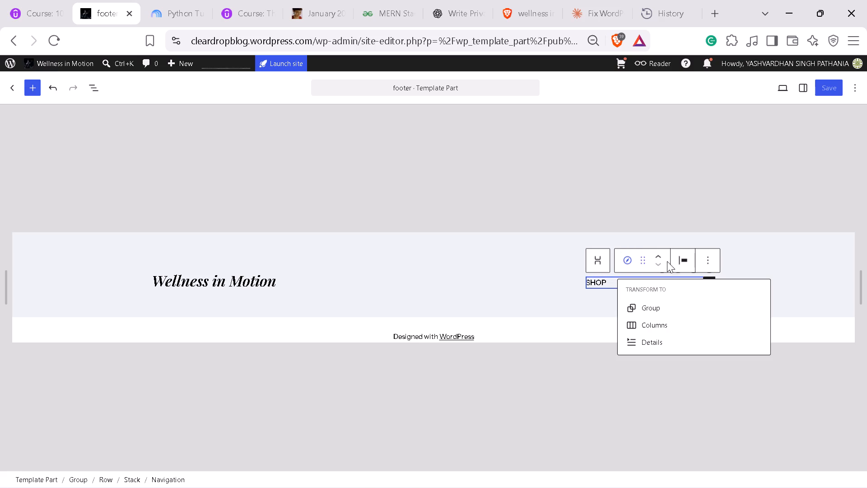
pyautogui.click(682, 261)
pyautogui.click(704, 259)
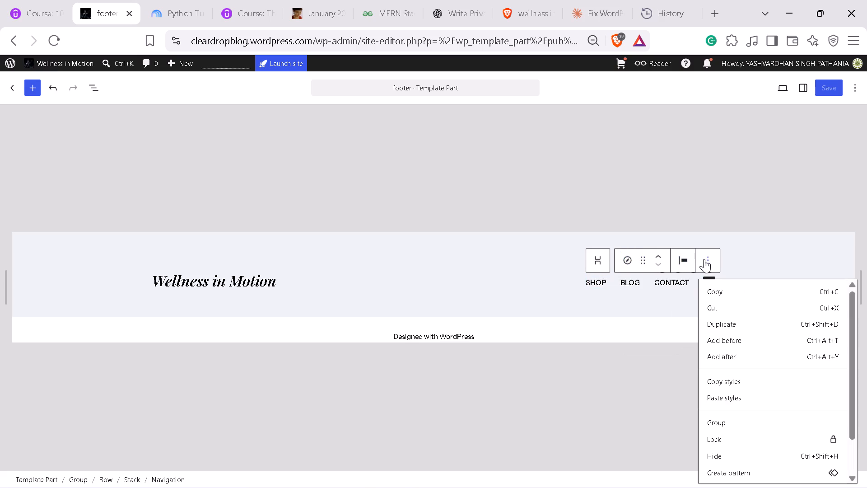
pyautogui.scroll(-6, 746, 392)
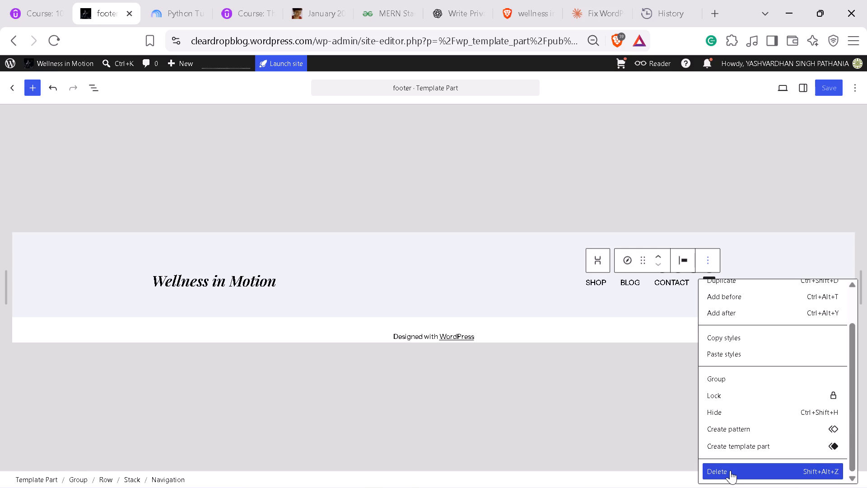
pyautogui.click(637, 413)
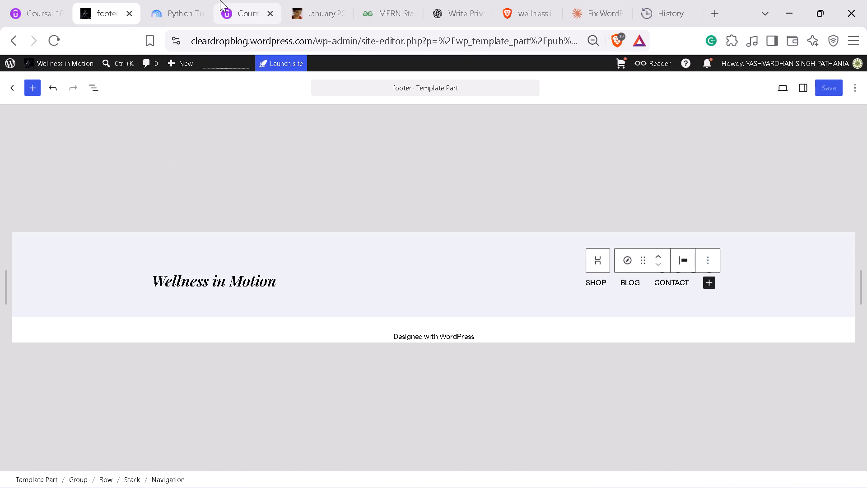
# Switch to the Udemy course and watch part of the 15. Footer Menu lecture in full screen.
pyautogui.click(220, 0)
pyautogui.click(302, 172)
pyautogui.click(583, 336)
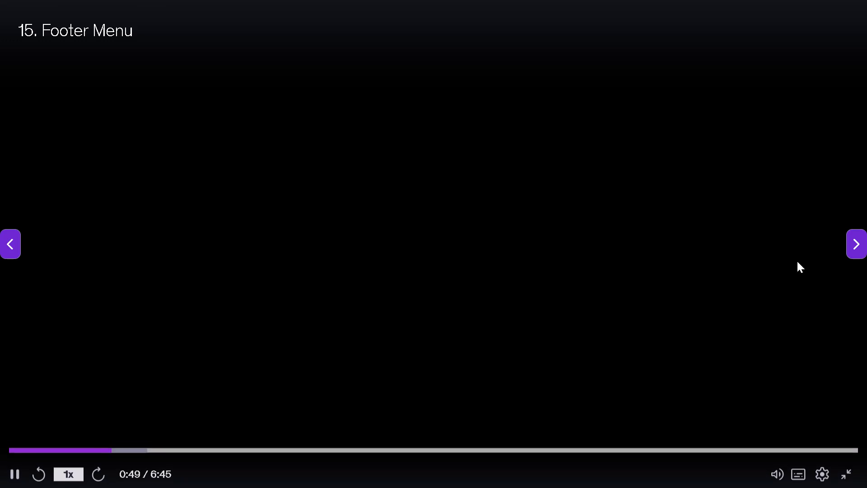
pyautogui.click(760, 273)
pyautogui.click(692, 273)
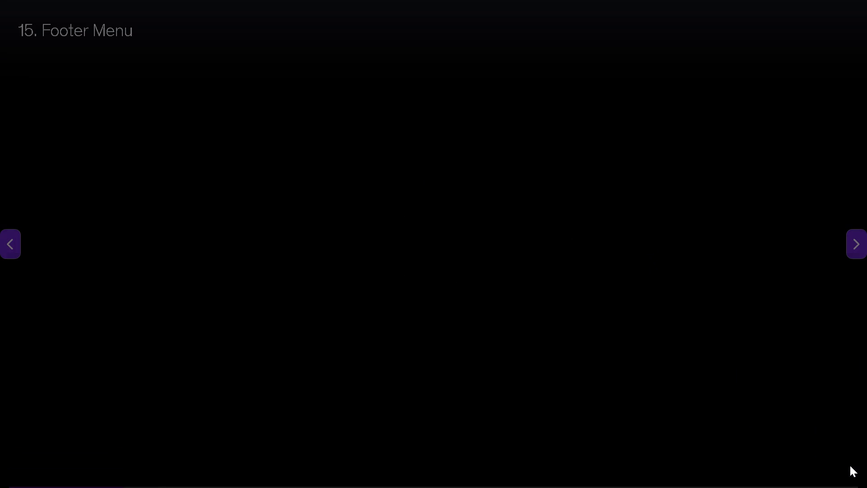
pyautogui.click(672, 330)
pyautogui.click(852, 461)
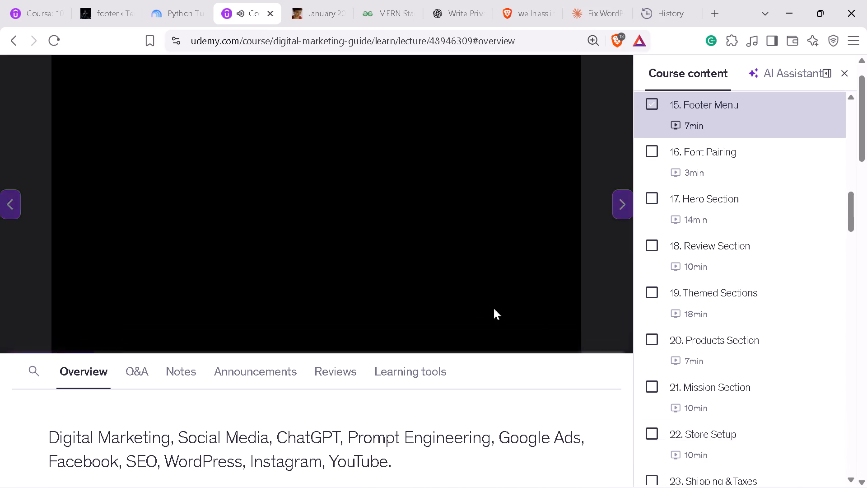
pyautogui.scroll(4, 472, 303)
# Return to the WordPress site, leave the footer editor for the dashboard, and open the list of all pages.
pyautogui.click(99, 0)
pyautogui.scroll(5, 393, 306)
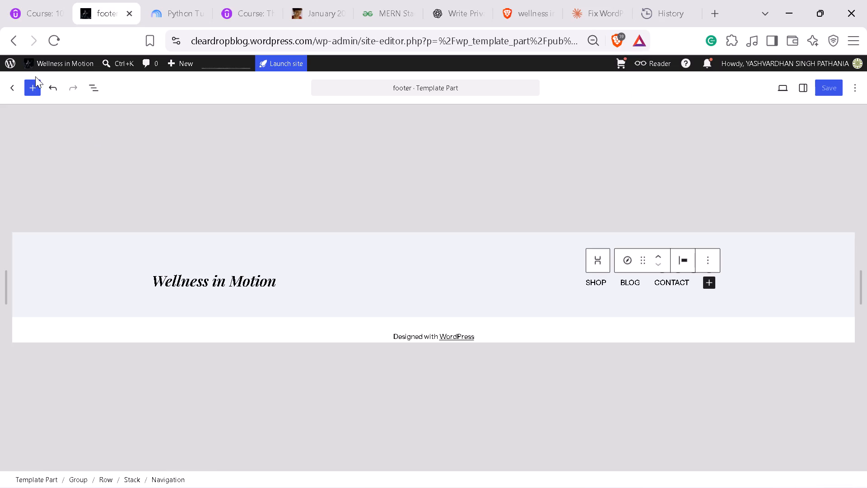
pyautogui.click(12, 82)
pyautogui.click(37, 60)
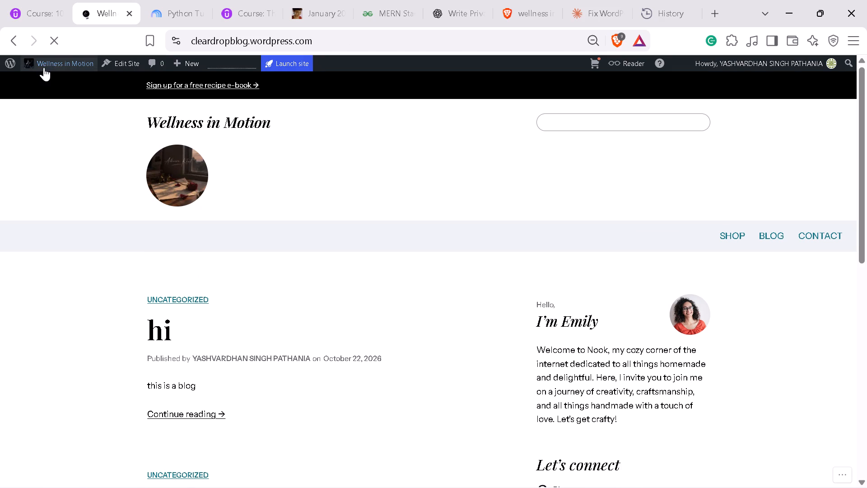
pyautogui.click(44, 67)
pyautogui.click(51, 76)
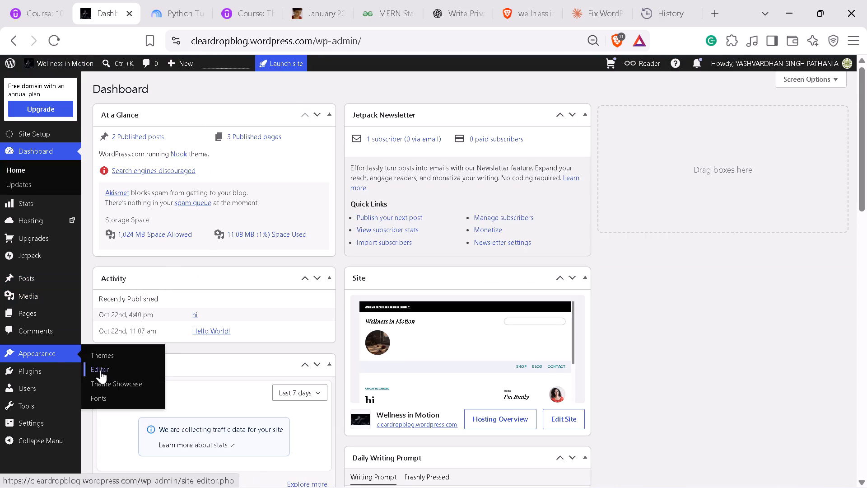
pyautogui.click(39, 321)
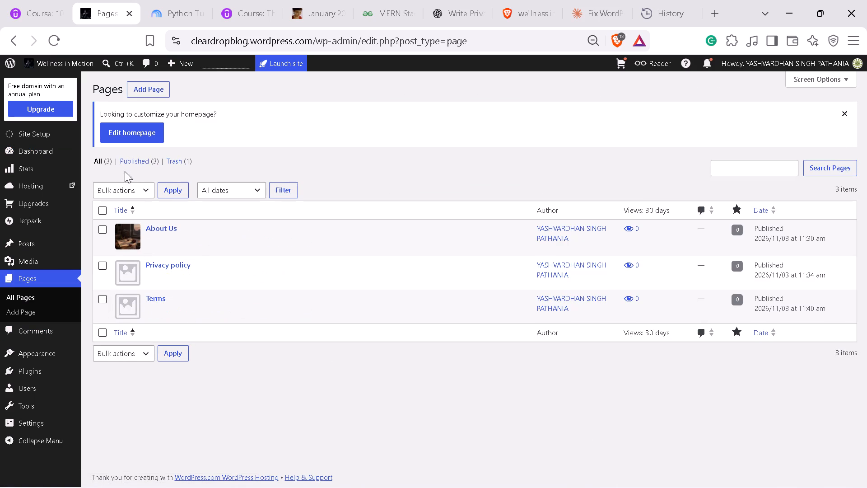
# Add a new page titled Shop.
pyautogui.click(140, 85)
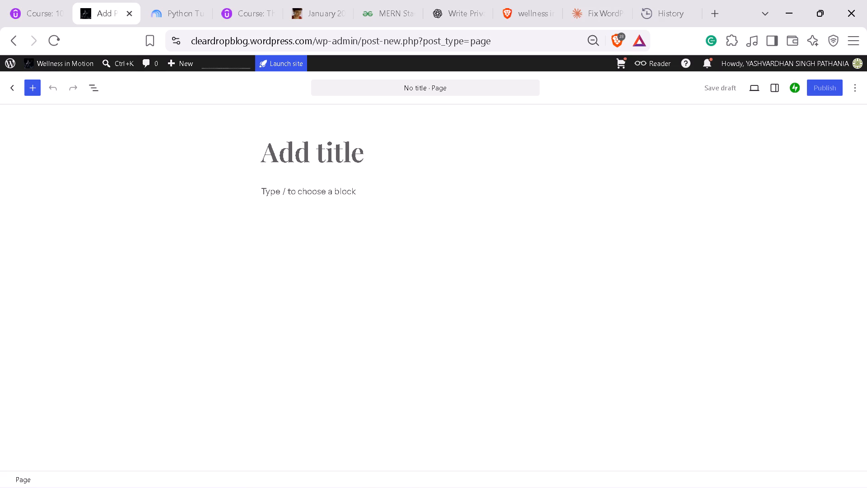
pyautogui.write('Sko')
pyautogui.press('BackSpace')
pyautogui.press('BackSpace')
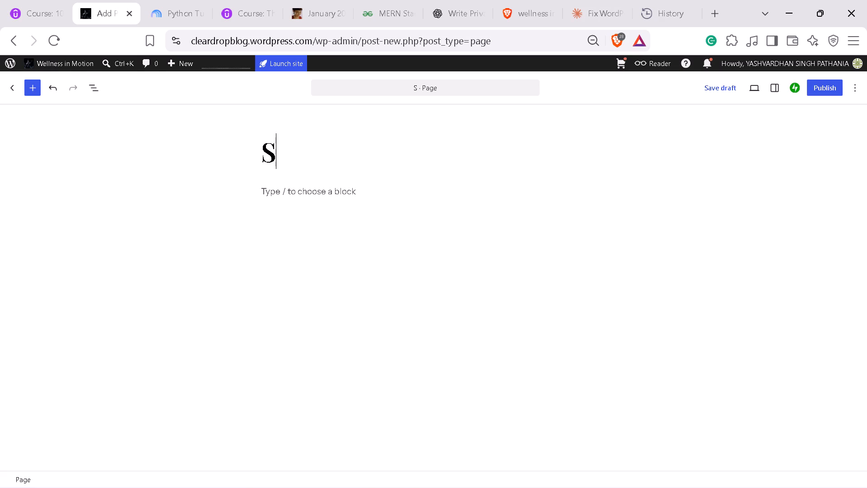
pyautogui.write('ho[p')
pyautogui.press('BackSpace')
pyautogui.press('BackSpace')
pyautogui.press('p')
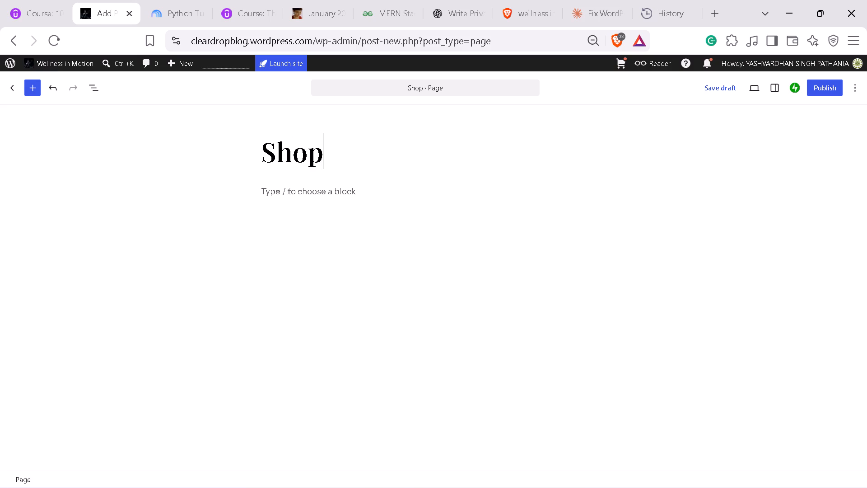
# Browse the full block library for something to add under the Shop page's title.
pyautogui.click(285, 191)
pyautogui.click(602, 188)
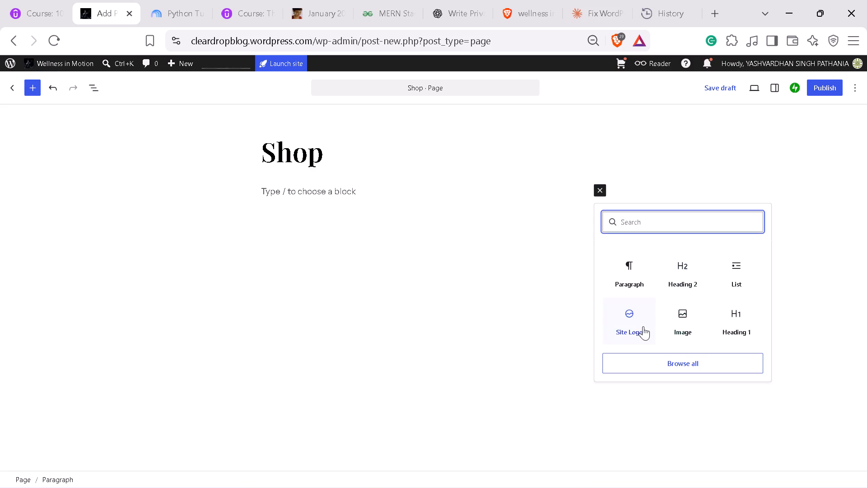
pyautogui.click(697, 360)
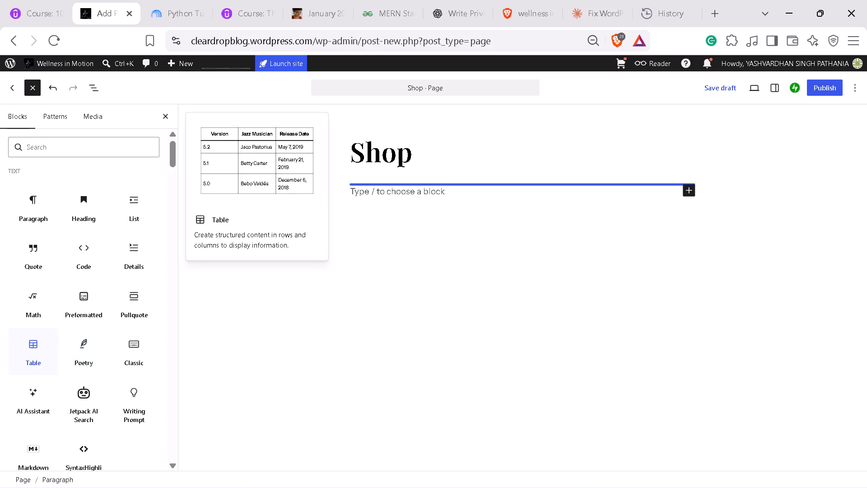
pyautogui.scroll(-1, 125, 272)
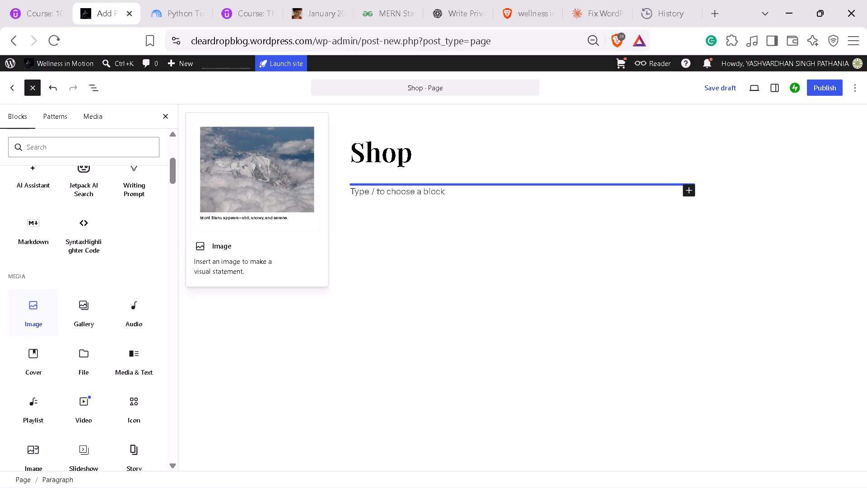
pyautogui.scroll(-1, 131, 369)
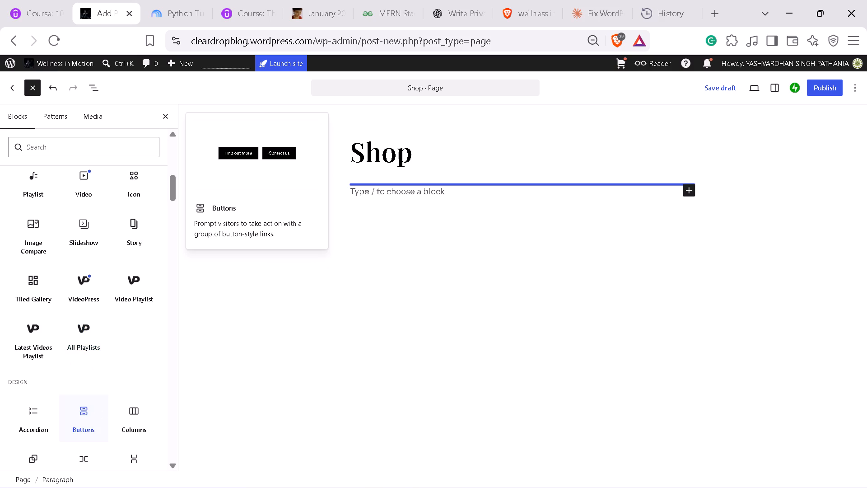
pyautogui.scroll(-2, 99, 420)
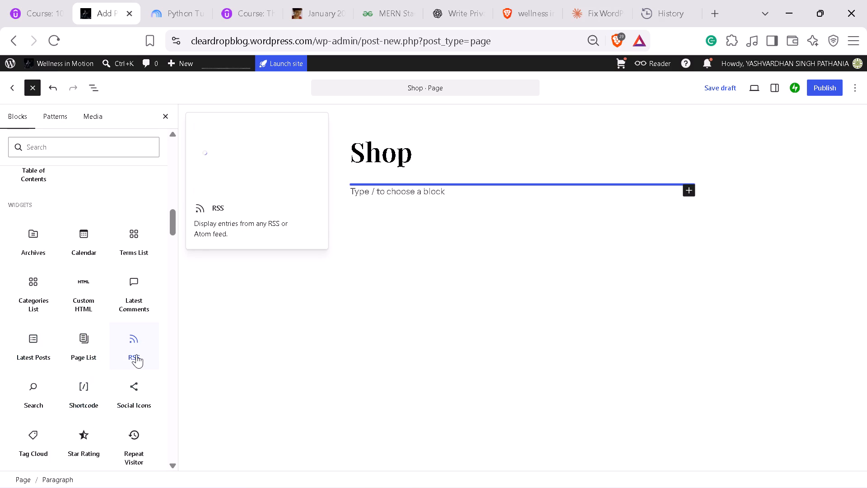
pyautogui.scroll(-1, 136, 354)
pyautogui.scroll(-1, 28, 415)
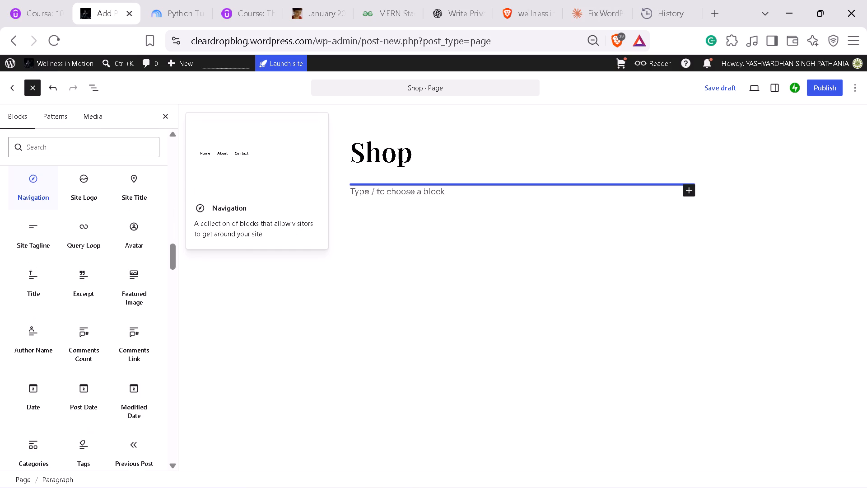
pyautogui.scroll(-5, 129, 396)
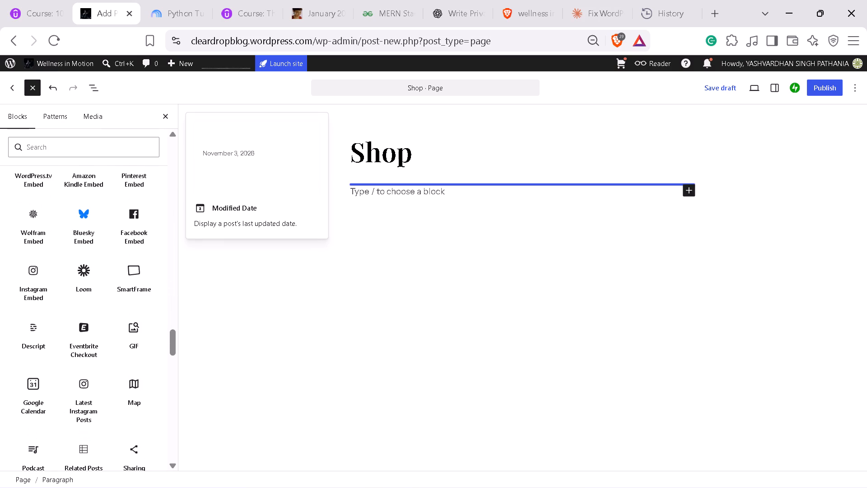
pyautogui.scroll(1, 92, 242)
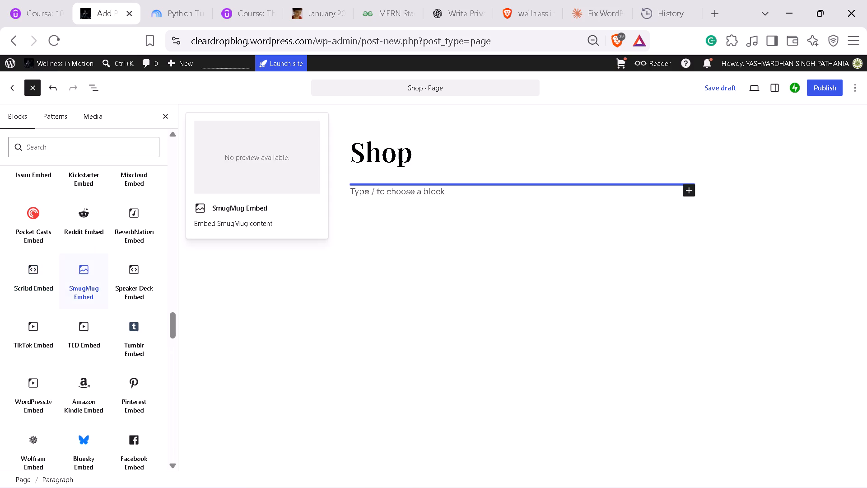
pyautogui.scroll(3, 98, 242)
pyautogui.scroll(3, 101, 292)
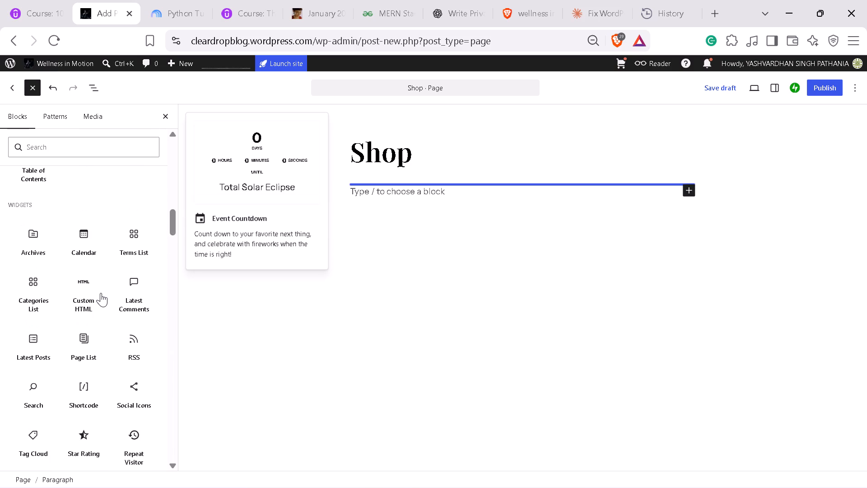
pyautogui.scroll(1, 94, 297)
pyautogui.scroll(1, 75, 239)
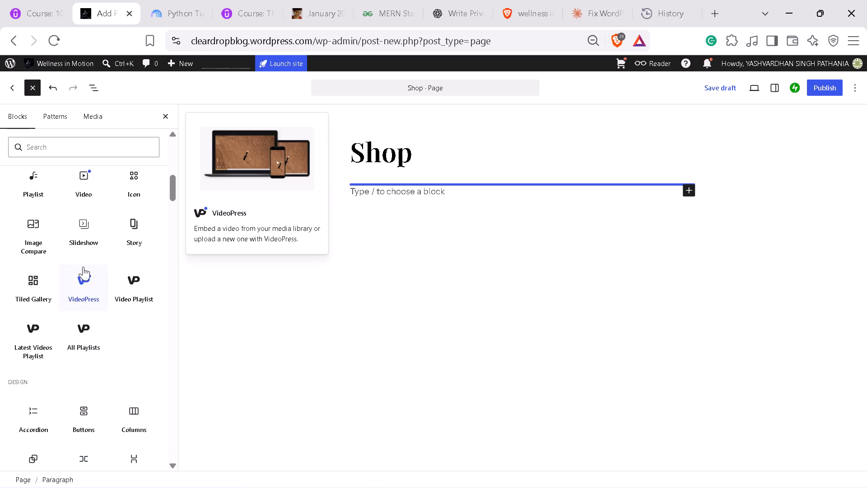
pyautogui.scroll(1, 83, 267)
pyautogui.scroll(1, 79, 181)
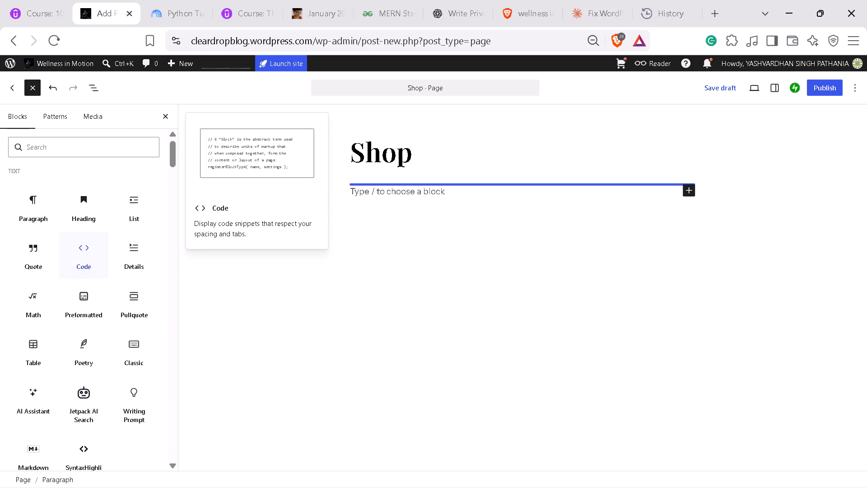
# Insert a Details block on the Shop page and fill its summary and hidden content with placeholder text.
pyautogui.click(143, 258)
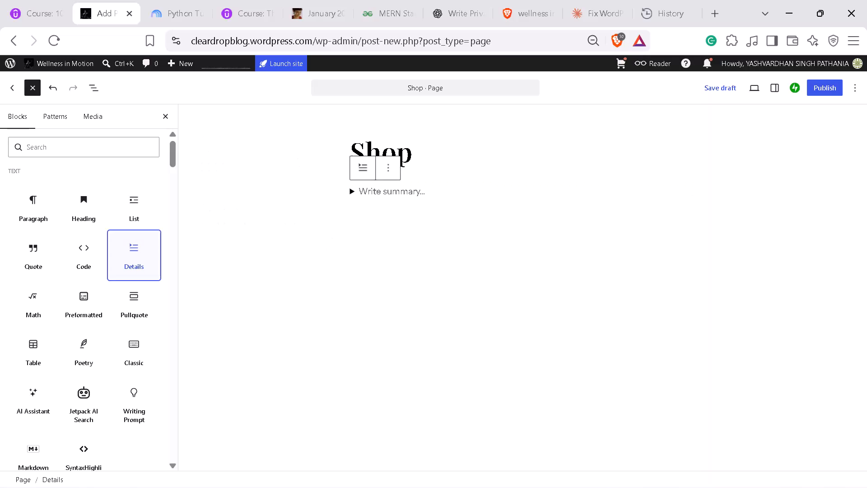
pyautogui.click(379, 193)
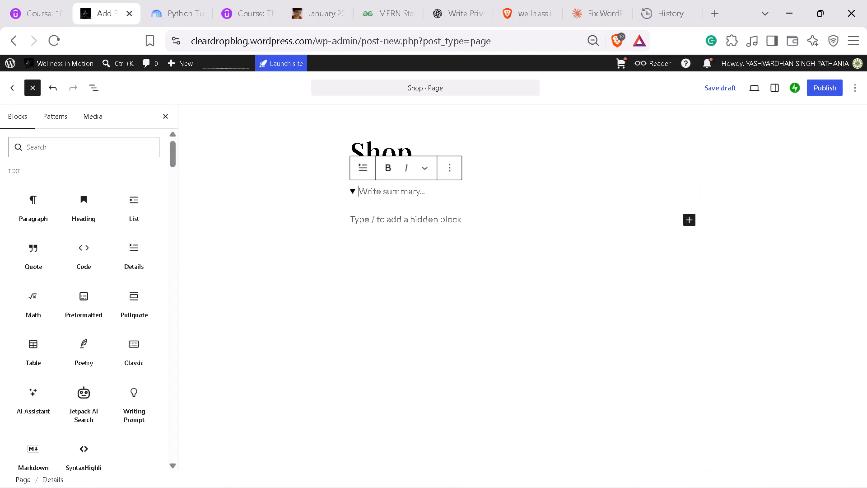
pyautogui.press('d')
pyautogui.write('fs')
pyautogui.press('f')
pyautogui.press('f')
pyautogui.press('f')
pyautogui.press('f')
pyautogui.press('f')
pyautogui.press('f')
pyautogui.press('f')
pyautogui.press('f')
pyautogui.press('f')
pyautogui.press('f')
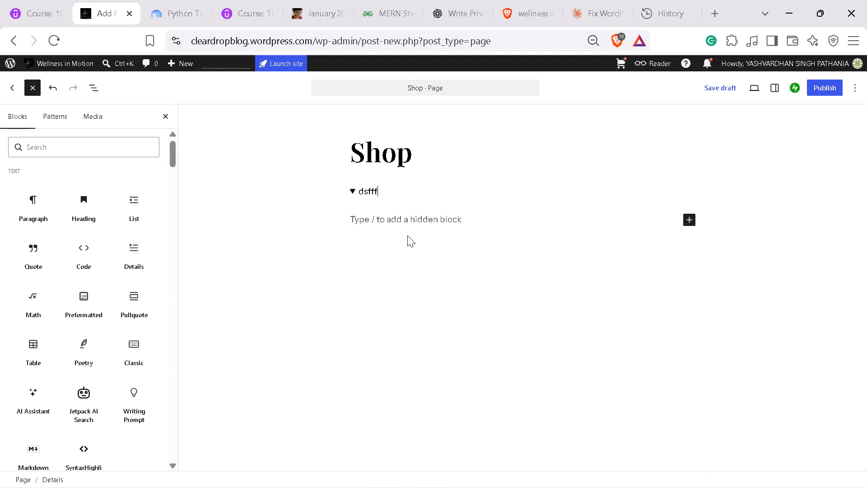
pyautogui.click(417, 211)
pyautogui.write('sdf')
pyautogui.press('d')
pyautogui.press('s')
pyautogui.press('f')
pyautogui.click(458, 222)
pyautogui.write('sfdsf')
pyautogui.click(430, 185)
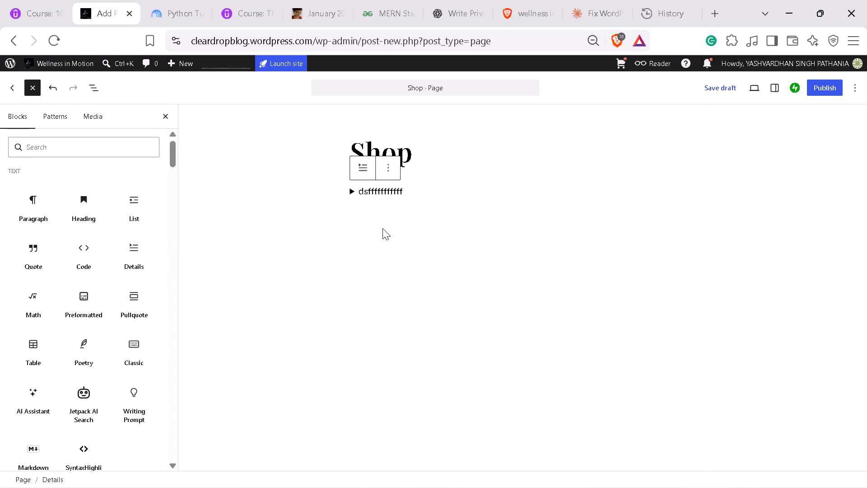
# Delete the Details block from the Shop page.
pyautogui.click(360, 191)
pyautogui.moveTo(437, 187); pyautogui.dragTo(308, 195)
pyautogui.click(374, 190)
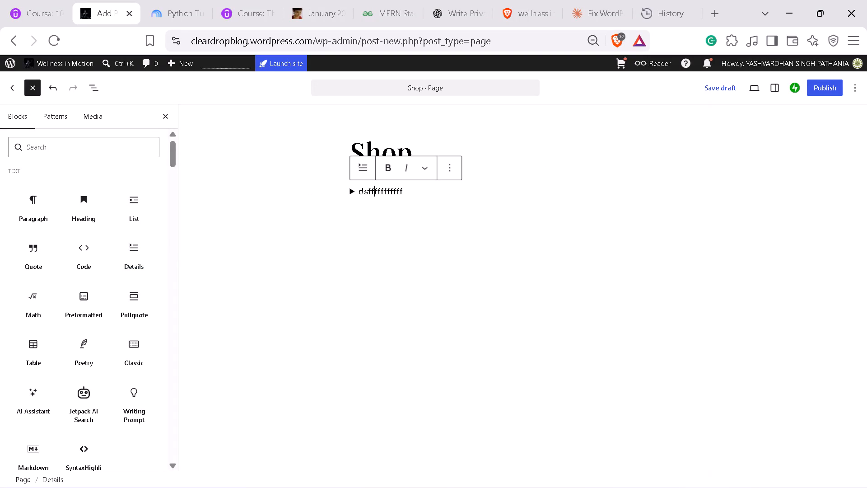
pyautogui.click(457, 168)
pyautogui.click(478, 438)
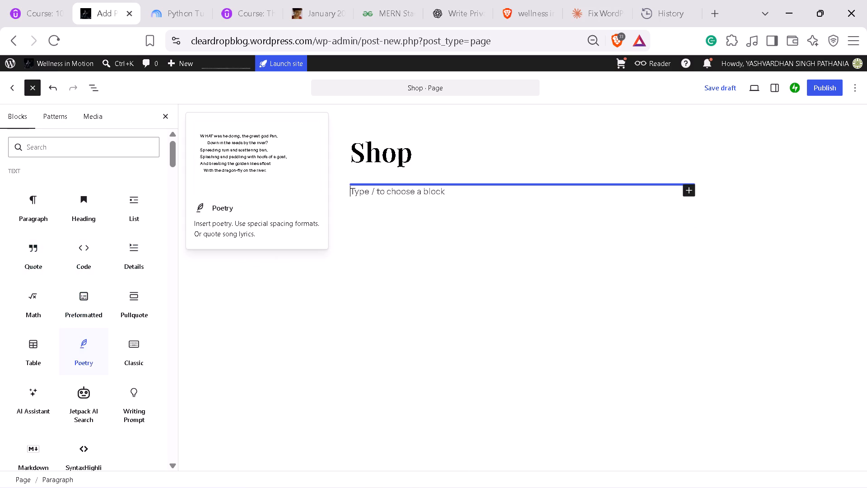
# Insert a Classic block below the Shop title, leaving its contents empty.
pyautogui.click(129, 351)
pyautogui.click(351, 343)
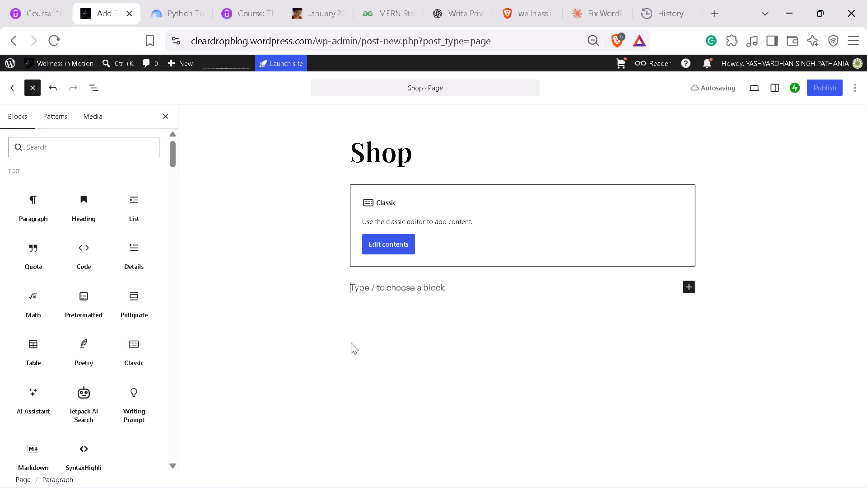
# Publish the Shop page with public visibility, effective immediately.
pyautogui.click(841, 87)
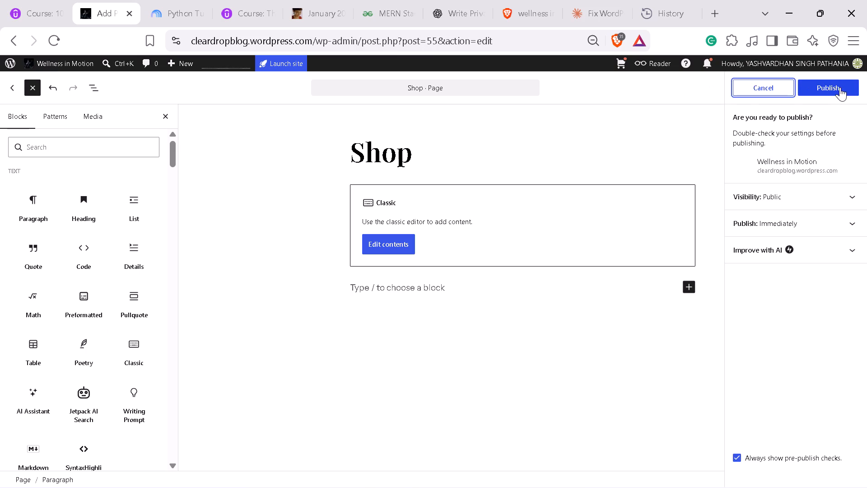
pyautogui.click(838, 87)
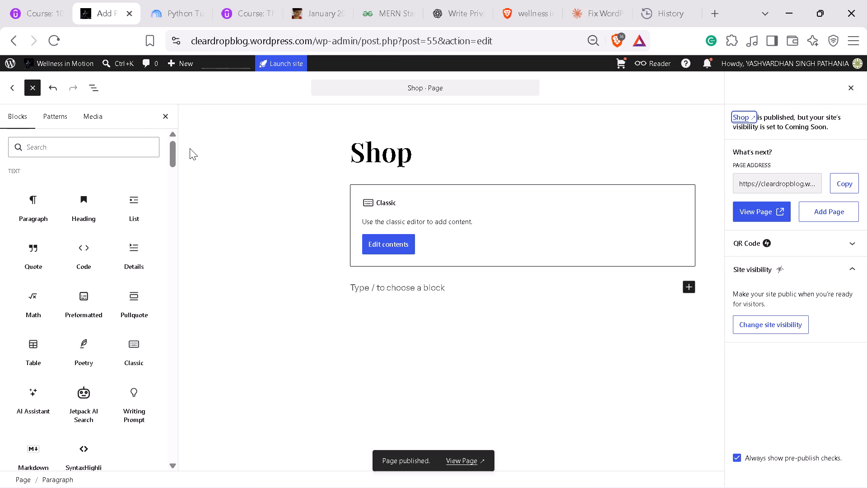
# Return to the list of all pages and add a new page titled Explore.
pyautogui.click(9, 87)
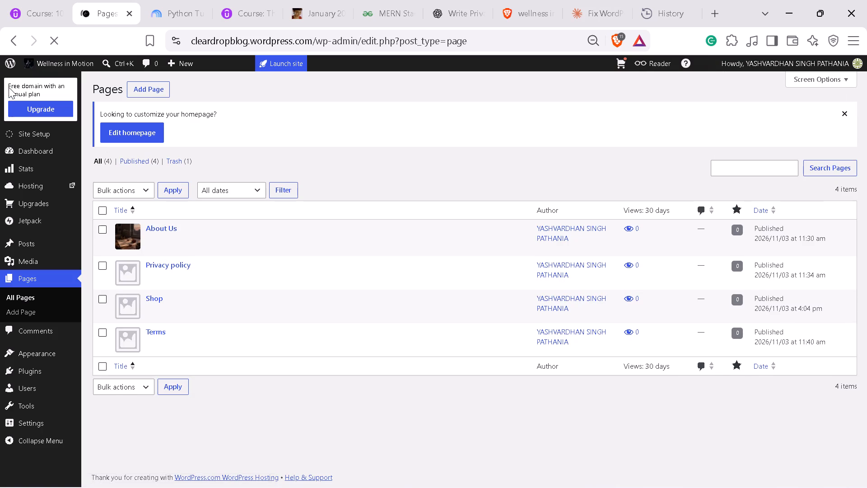
pyautogui.click(144, 89)
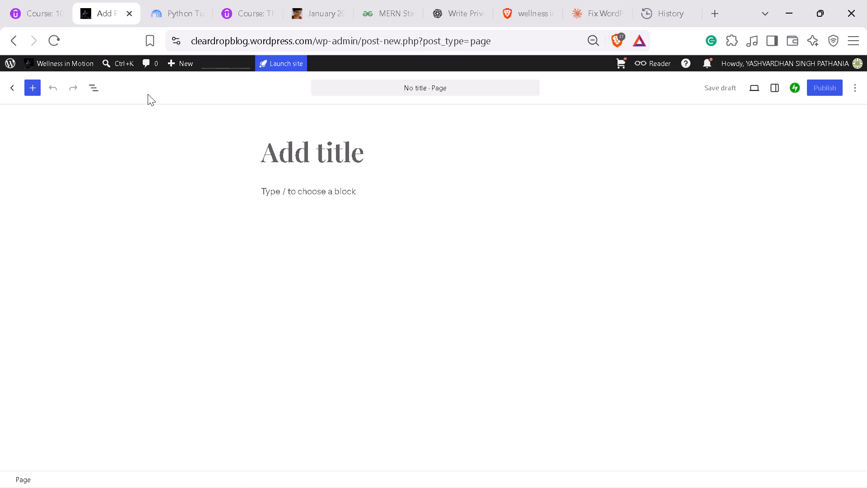
pyautogui.write('Explore')
# Insert a Tiled Gallery block from the full block library below the Explore title.
pyautogui.click(318, 188)
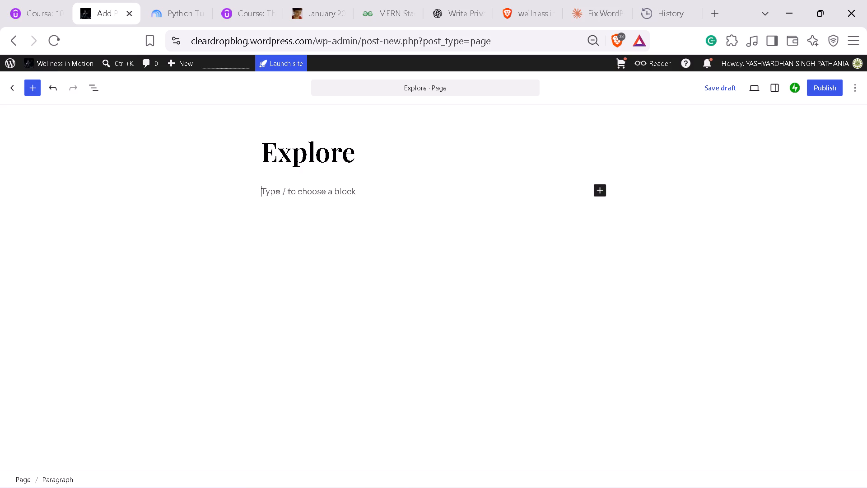
pyautogui.click(603, 187)
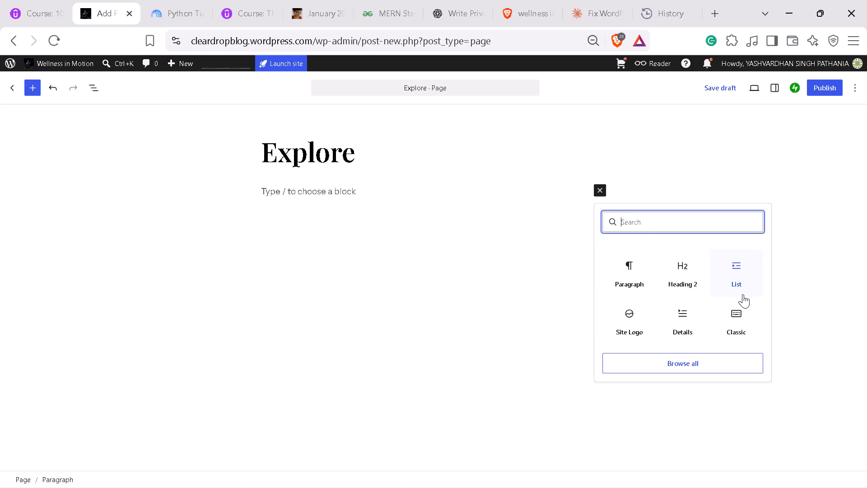
pyautogui.scroll(-1, 743, 298)
pyautogui.click(717, 360)
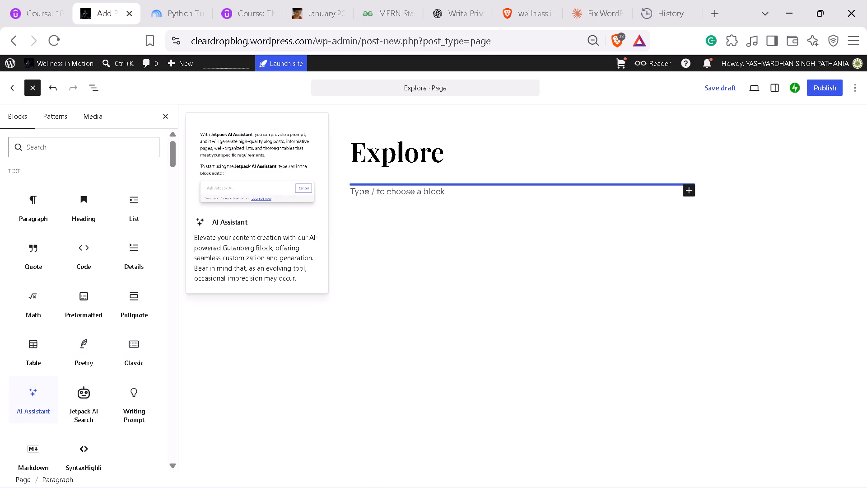
pyautogui.scroll(-1, 102, 400)
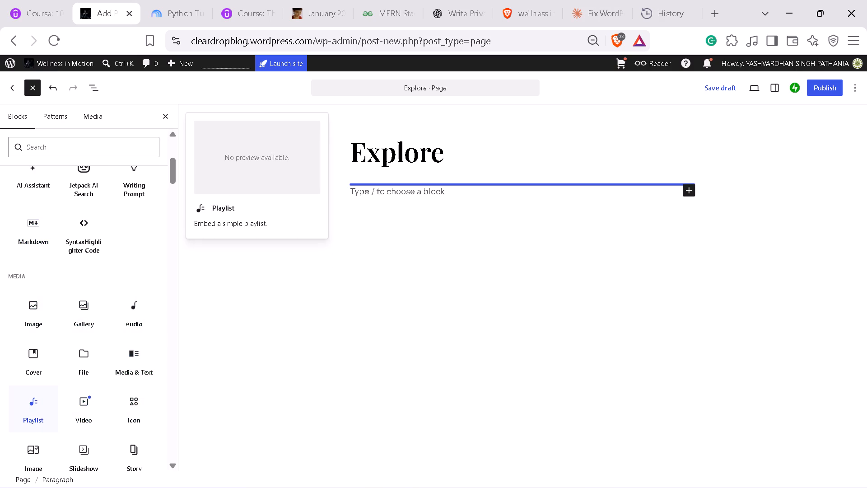
pyautogui.scroll(-1, 91, 410)
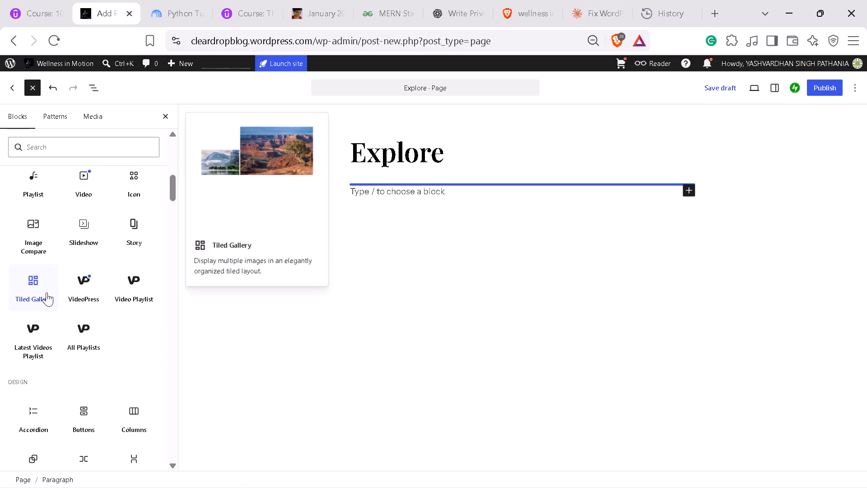
pyautogui.click(47, 292)
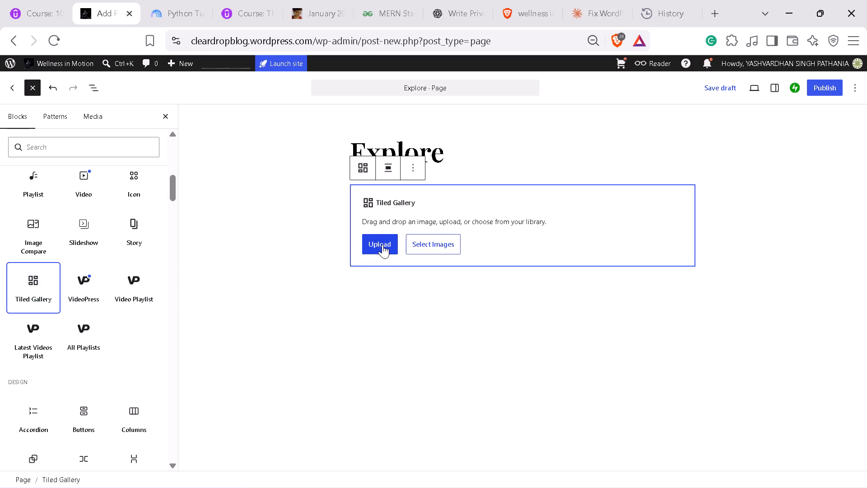
# Fill the tiled gallery from the media library with two Lone Swordsman images, coverart and the WhatsApp image.
pyautogui.click(441, 258)
pyautogui.click(441, 250)
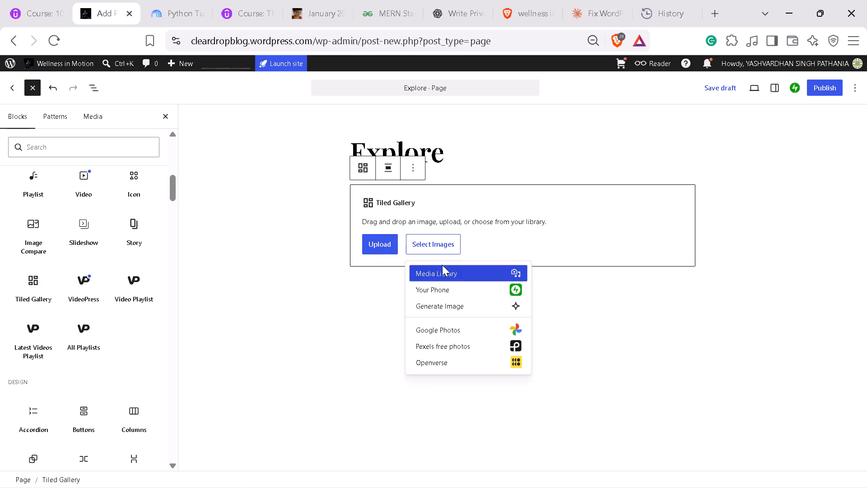
pyautogui.click(442, 271)
pyautogui.click(283, 203)
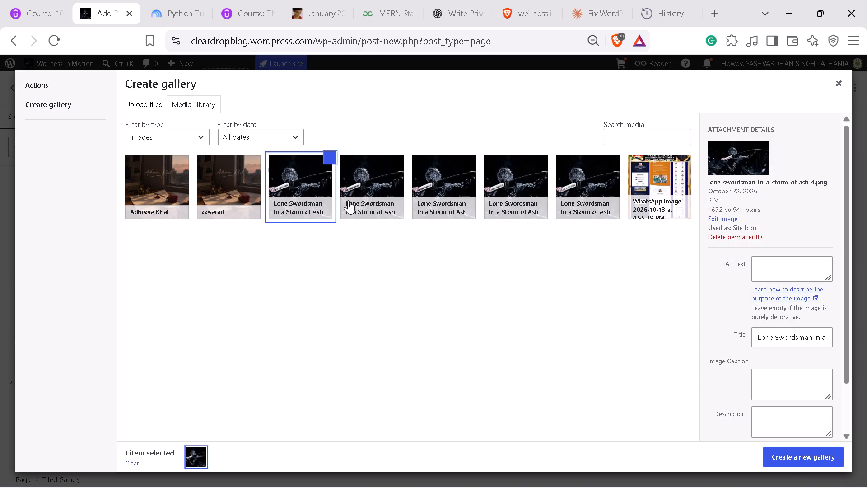
pyautogui.click(233, 198)
pyautogui.keyDown('ctrl'); pyautogui.click(669, 190); pyautogui.keyUp('ctrl')
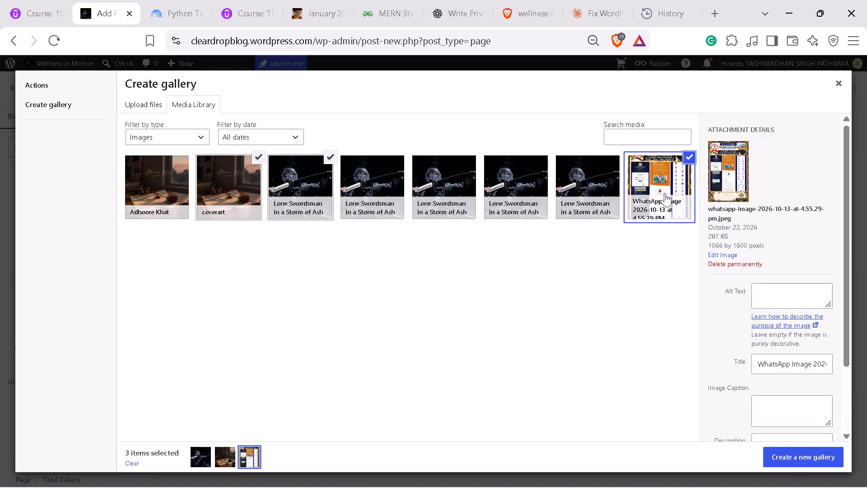
pyautogui.keyDown('ctrl'); pyautogui.click(565, 213); pyautogui.keyUp('ctrl')
pyautogui.click(809, 459)
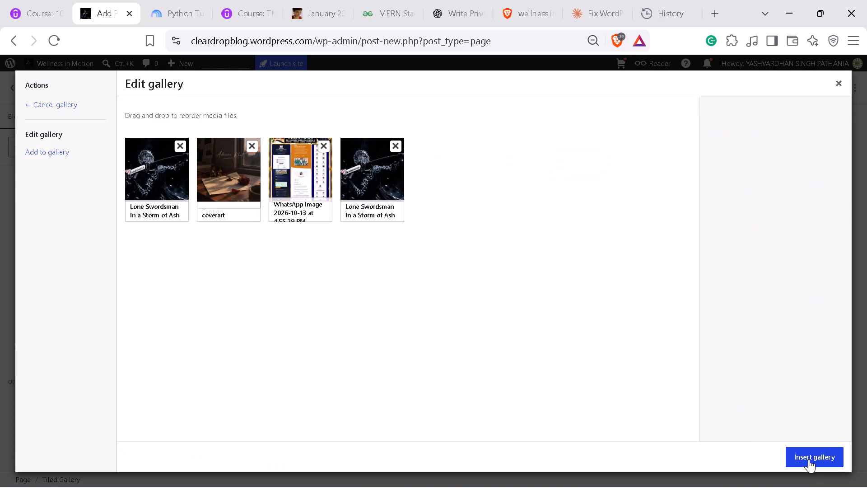
pyautogui.click(809, 459)
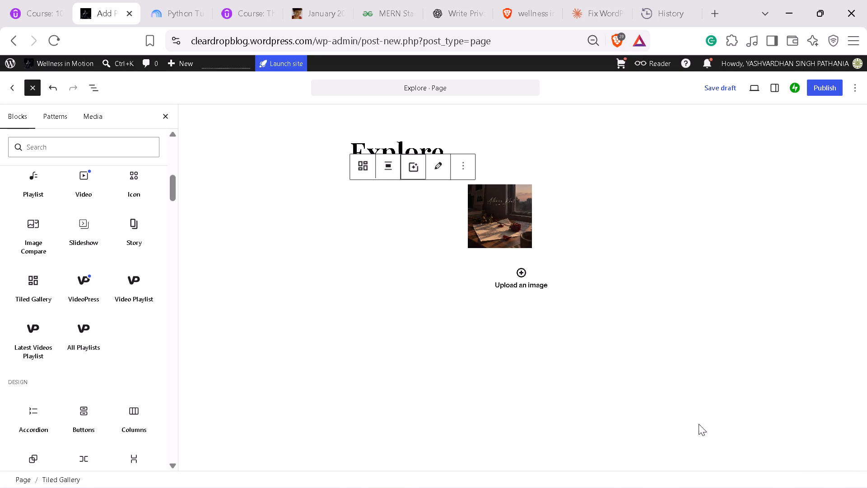
pyautogui.click(355, 351)
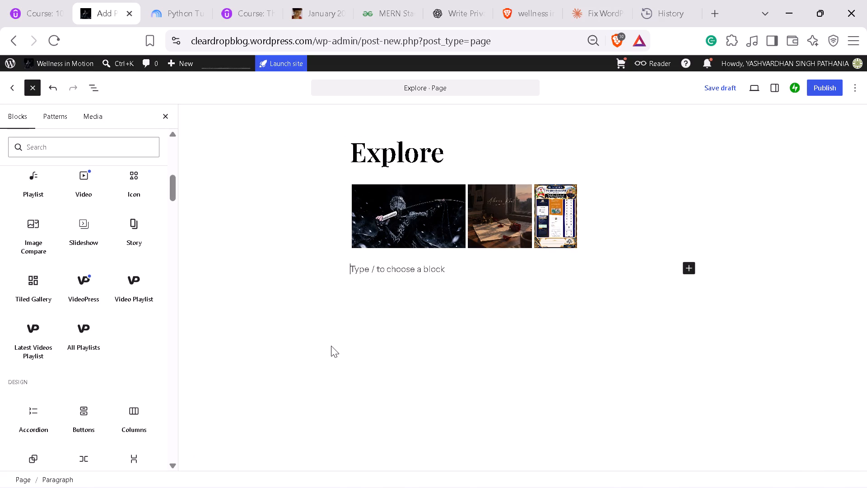
pyautogui.click(294, 359)
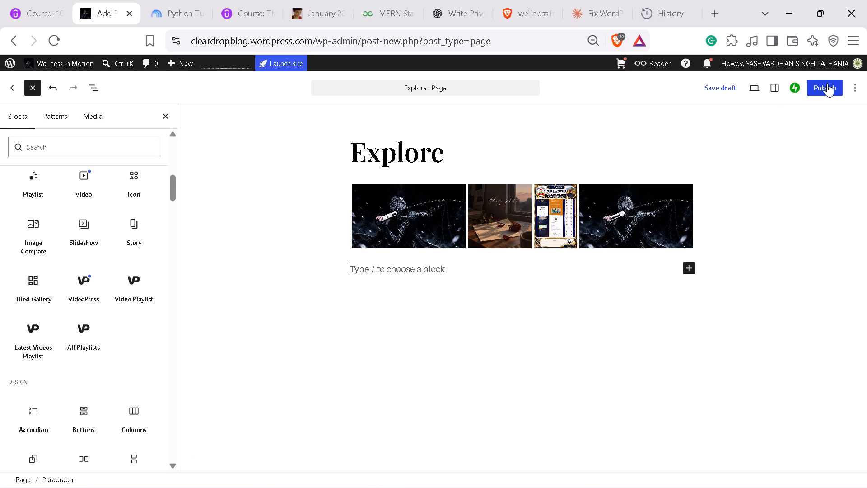
# Publish the Explore page.
pyautogui.click(827, 83)
pyautogui.click(825, 83)
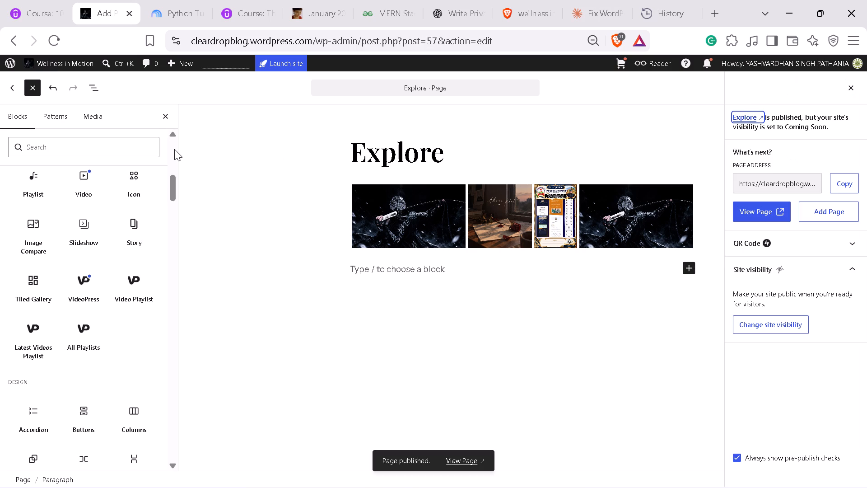
# Visit the Wellness in Motion site, open its site editor navigation, and add a link to the Explore page.
pyautogui.click(66, 62)
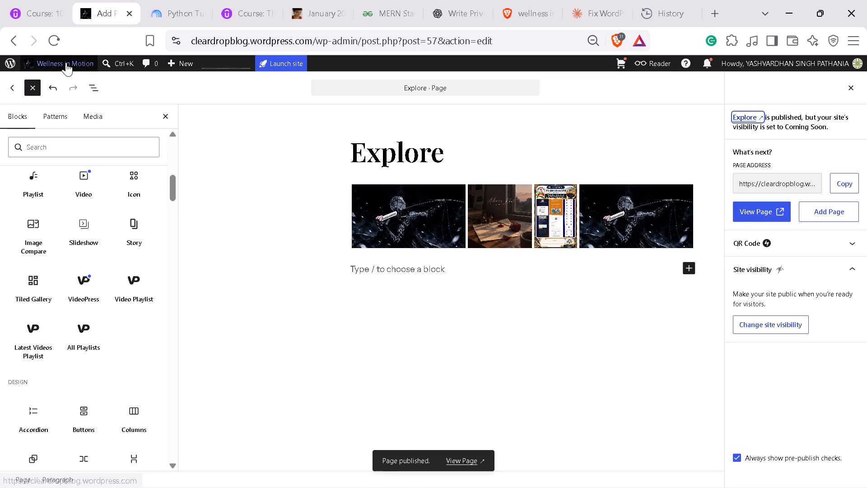
pyautogui.click(65, 75)
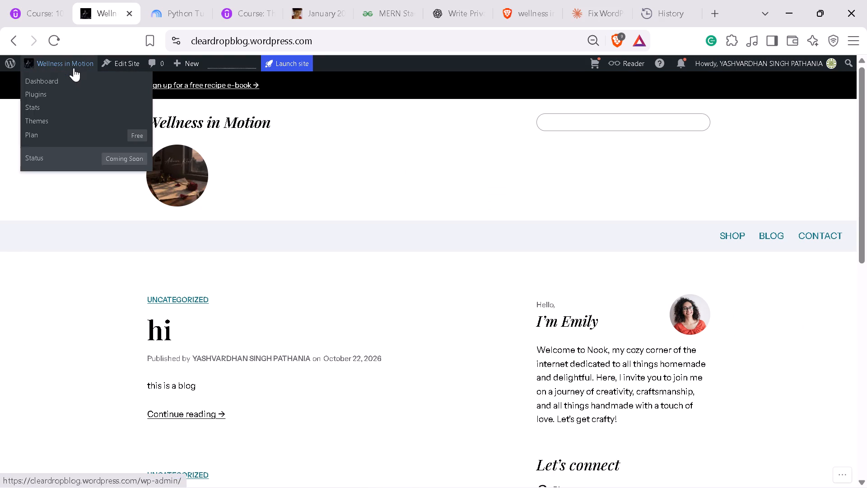
pyautogui.click(121, 64)
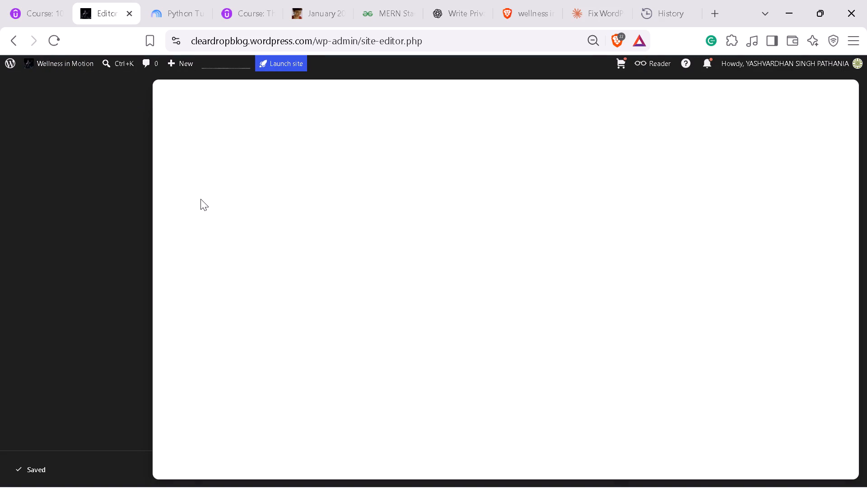
pyautogui.click(79, 215)
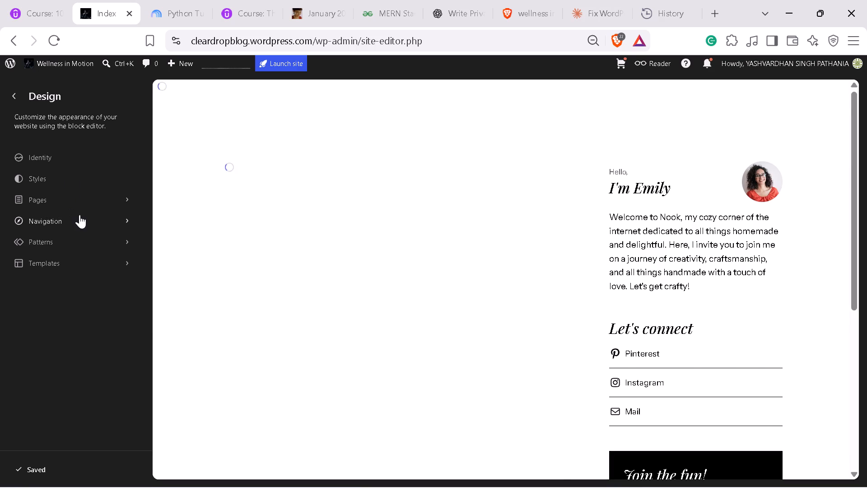
pyautogui.click(31, 219)
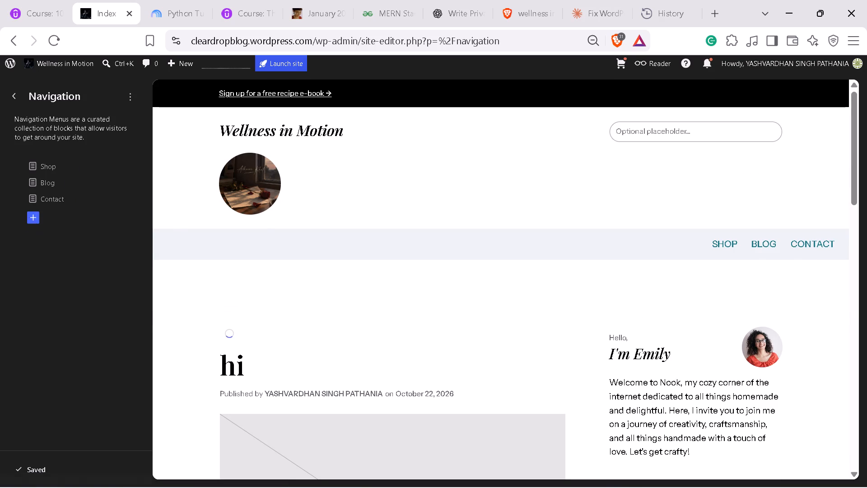
pyautogui.click(109, 270)
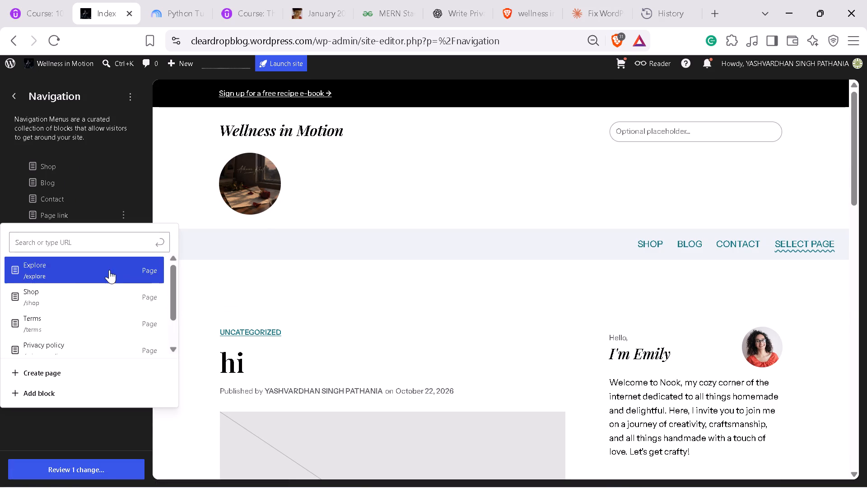
# Replace the navigation's existing Shop link with a new link to the Shop page, placed first in the menu.
pyautogui.click(34, 239)
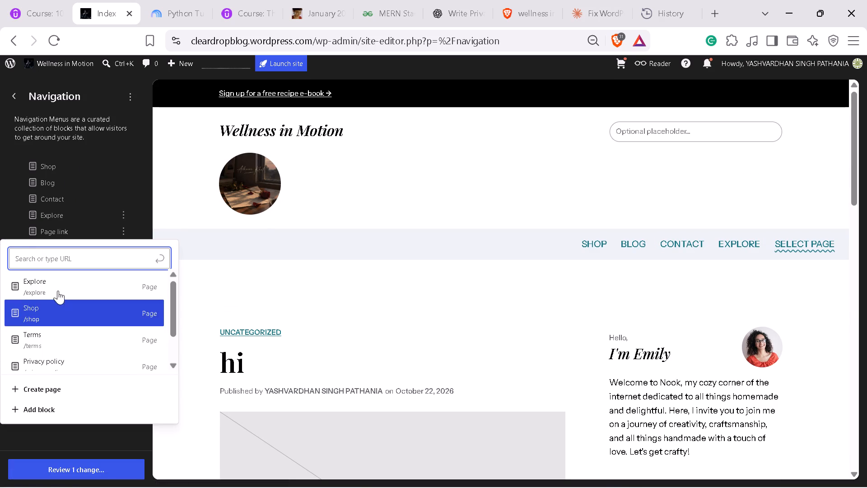
pyautogui.click(60, 311)
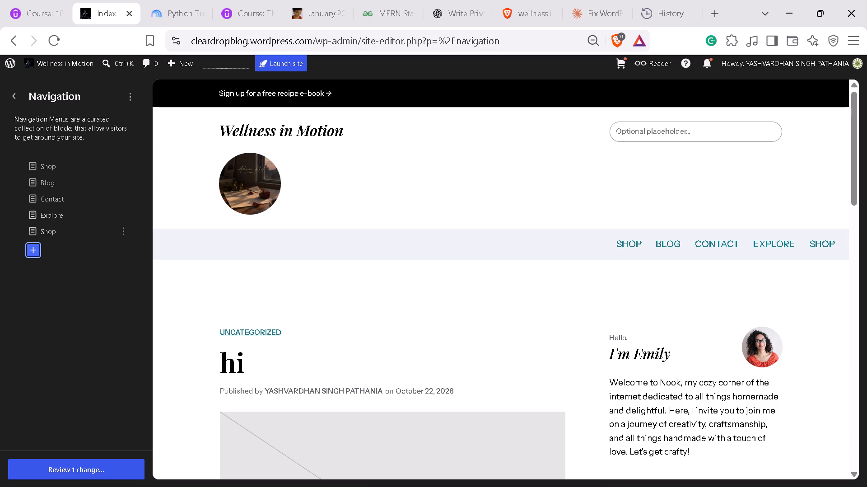
pyautogui.click(126, 167)
pyautogui.click(162, 246)
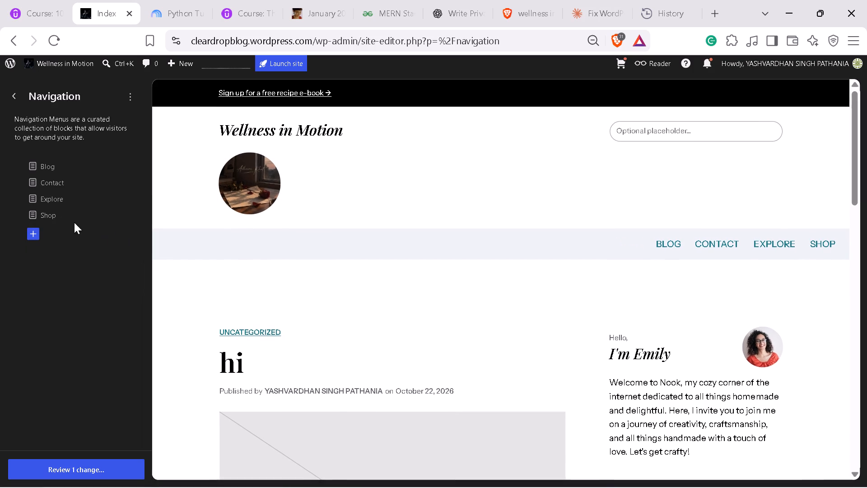
pyautogui.moveTo(54, 218); pyautogui.dragTo(45, 160)
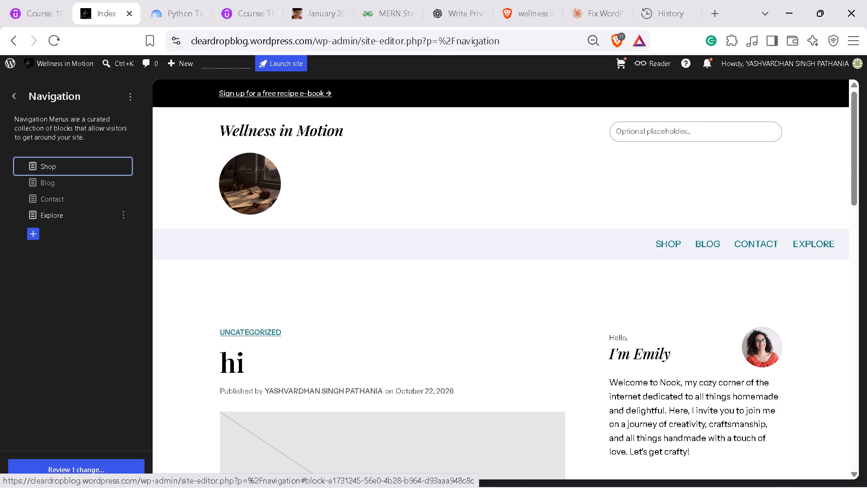
# Remove the Blog link from the navigation menu.
pyautogui.click(57, 183)
pyautogui.click(123, 188)
pyautogui.click(125, 188)
pyautogui.click(128, 182)
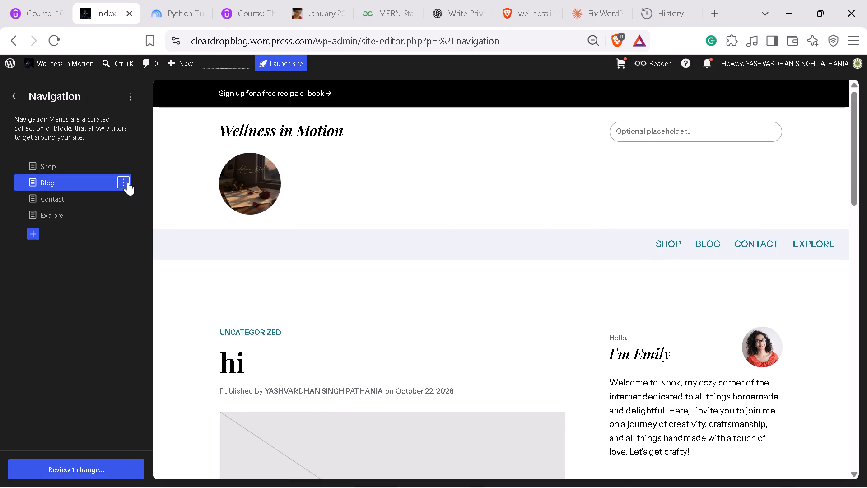
pyautogui.click(159, 263)
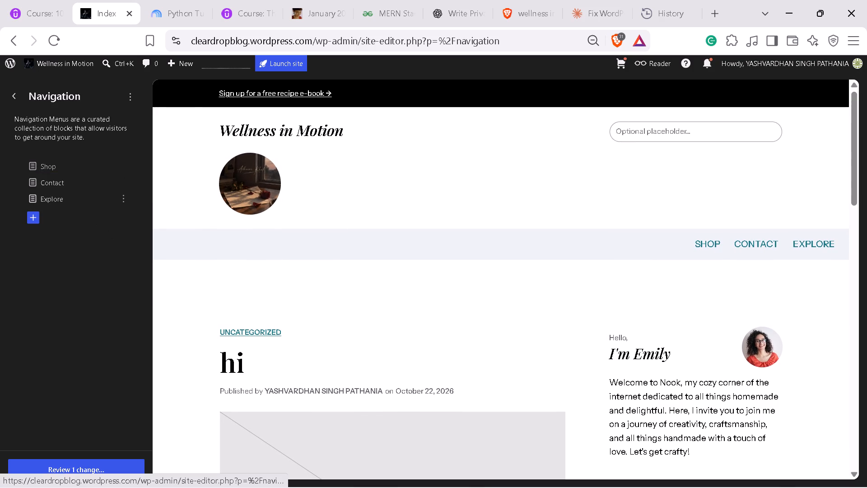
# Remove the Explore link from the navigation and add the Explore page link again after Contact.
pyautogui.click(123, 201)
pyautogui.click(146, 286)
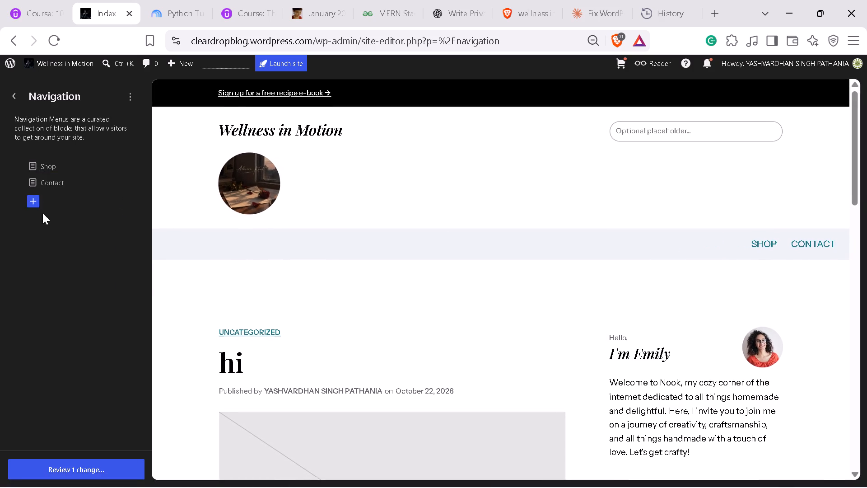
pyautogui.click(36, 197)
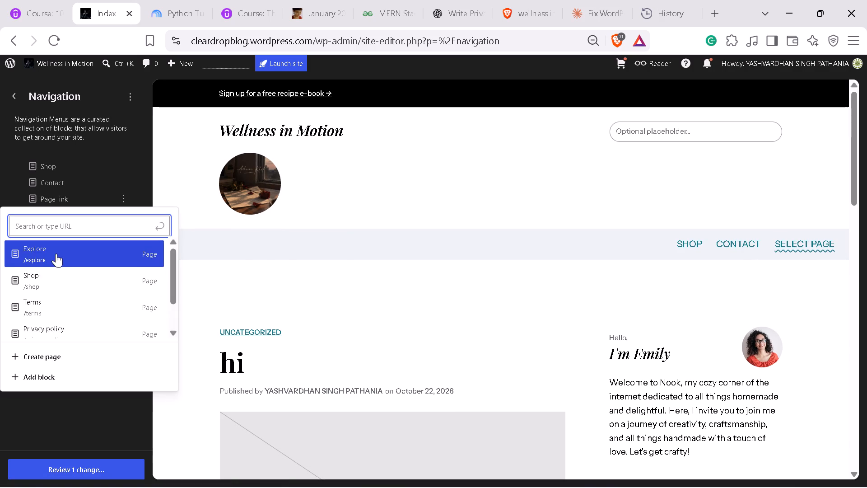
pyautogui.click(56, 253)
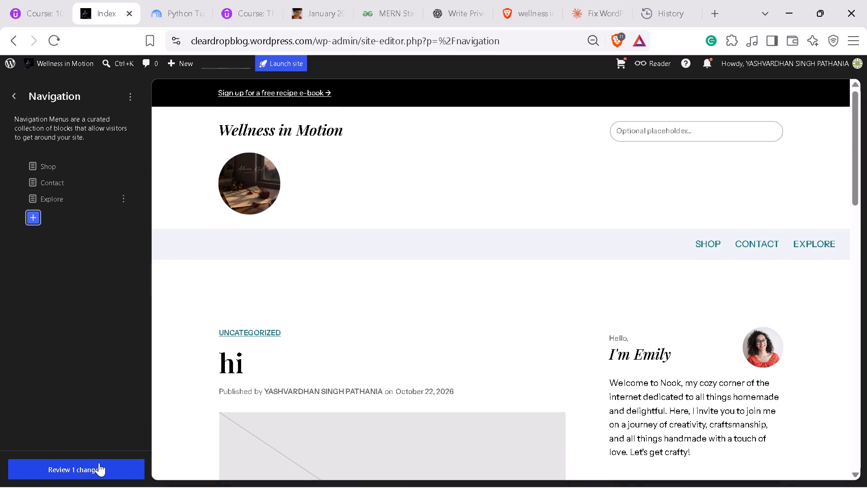
# Review and save the navigation menu changes.
pyautogui.scroll(-5, 368, 366)
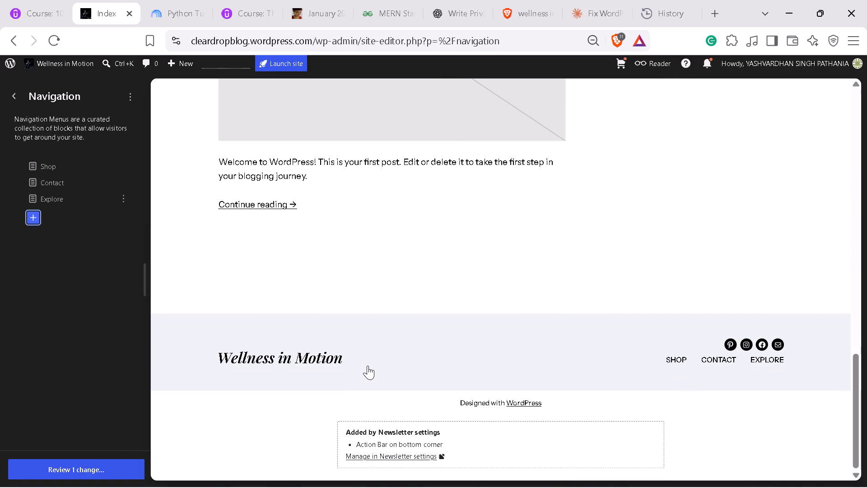
pyautogui.click(107, 465)
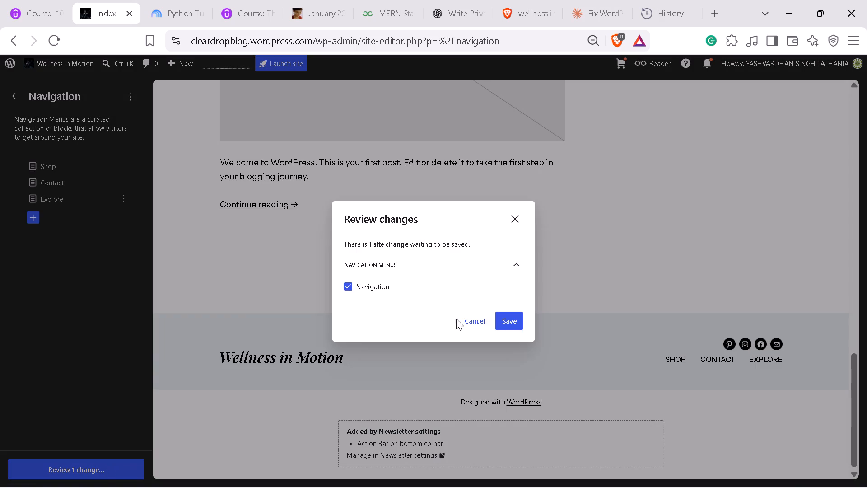
pyautogui.click(508, 317)
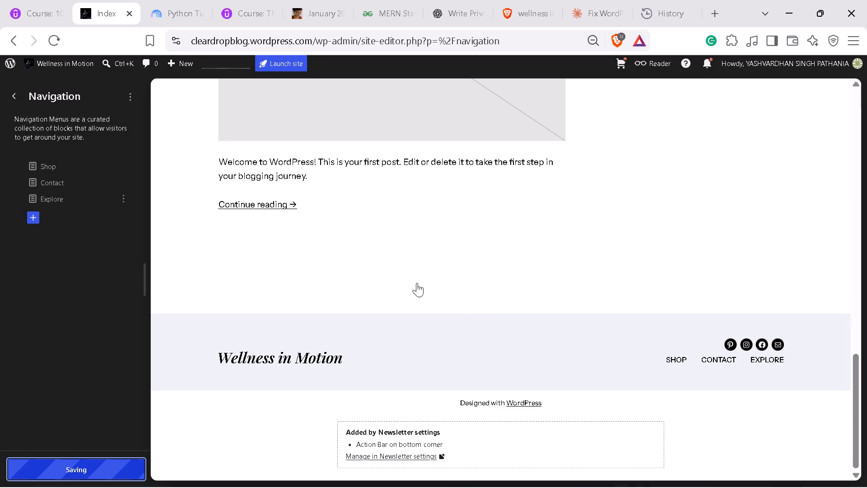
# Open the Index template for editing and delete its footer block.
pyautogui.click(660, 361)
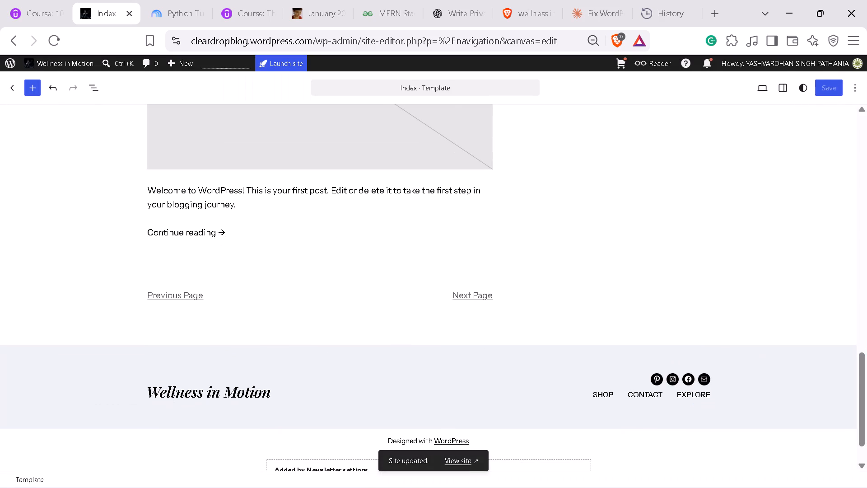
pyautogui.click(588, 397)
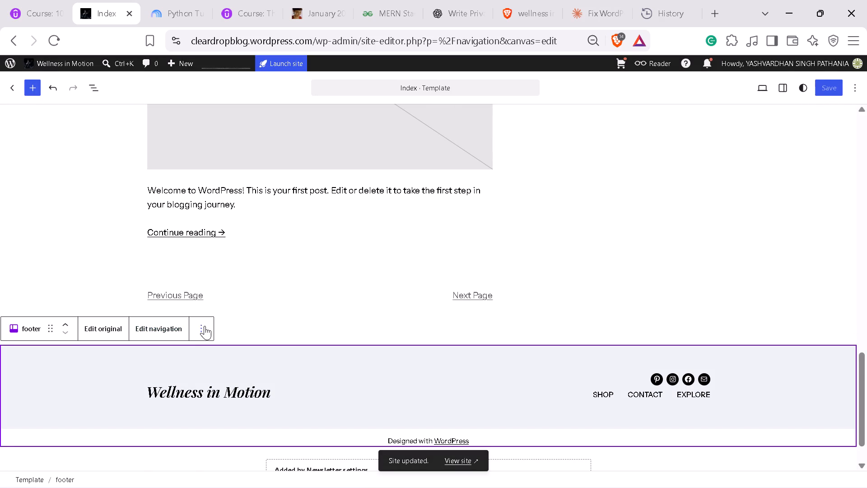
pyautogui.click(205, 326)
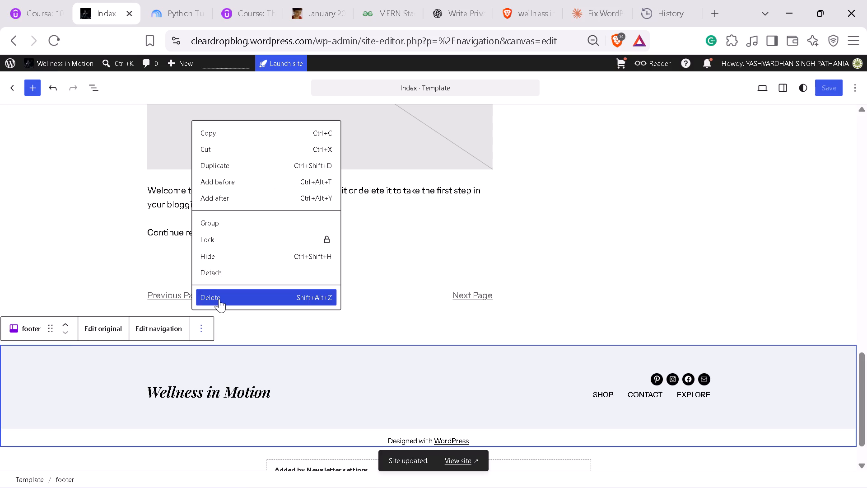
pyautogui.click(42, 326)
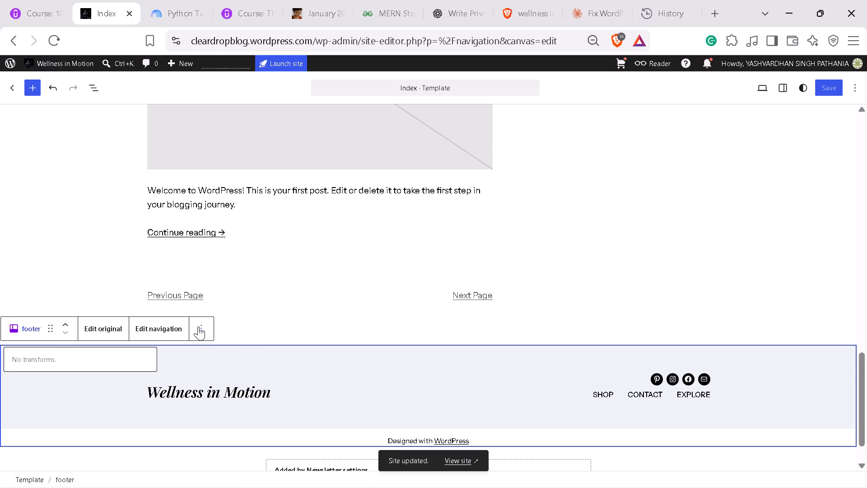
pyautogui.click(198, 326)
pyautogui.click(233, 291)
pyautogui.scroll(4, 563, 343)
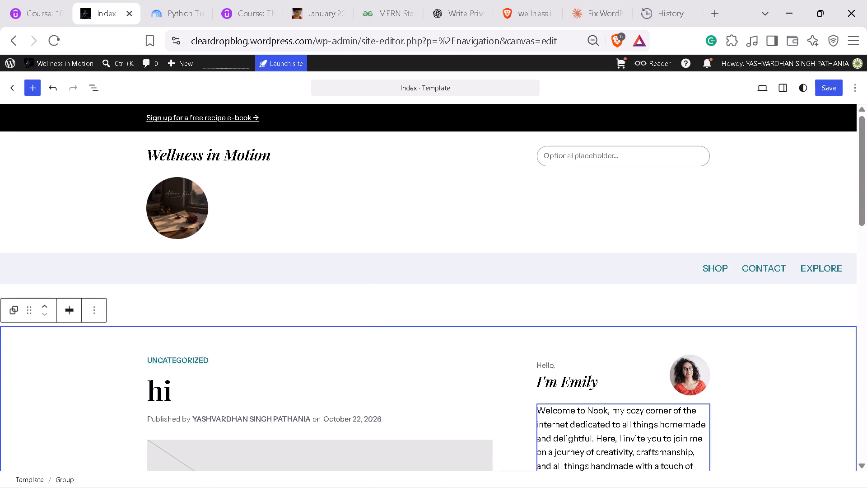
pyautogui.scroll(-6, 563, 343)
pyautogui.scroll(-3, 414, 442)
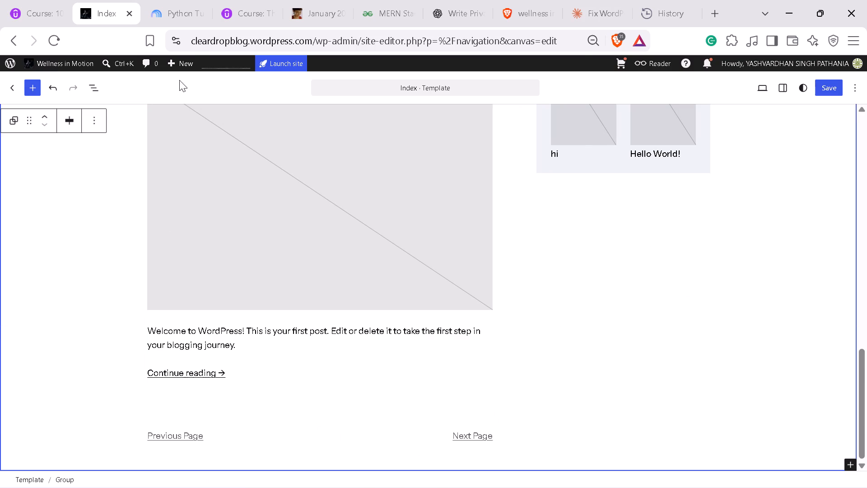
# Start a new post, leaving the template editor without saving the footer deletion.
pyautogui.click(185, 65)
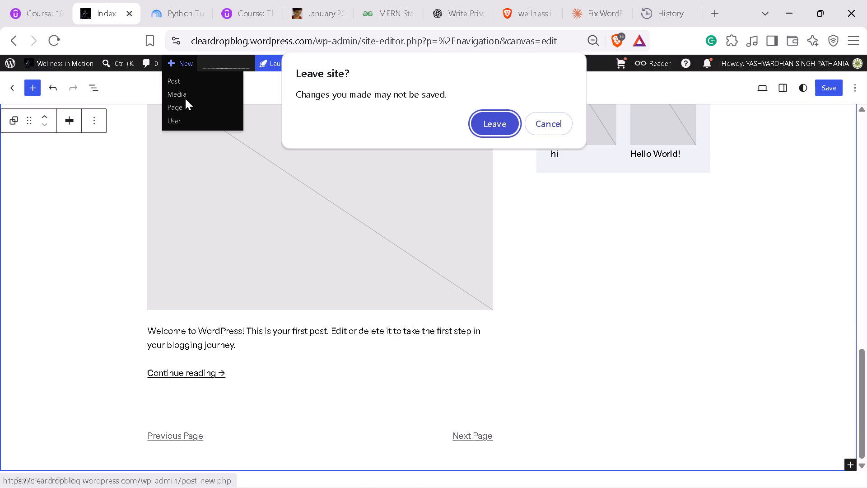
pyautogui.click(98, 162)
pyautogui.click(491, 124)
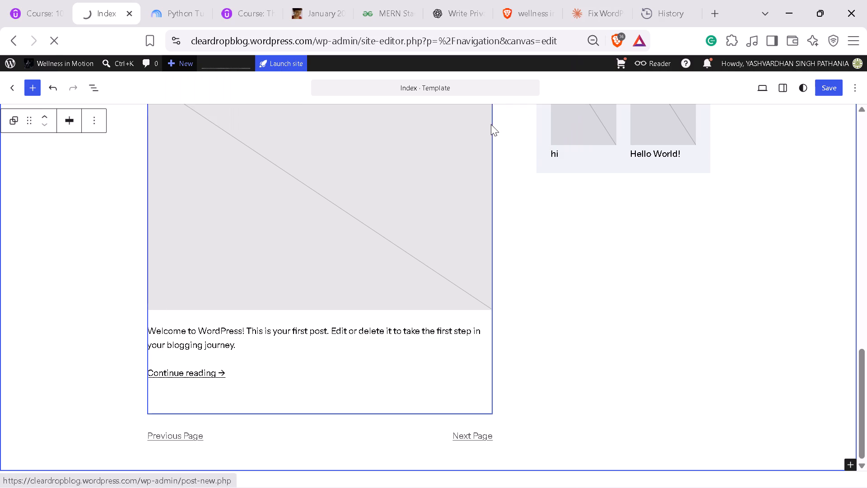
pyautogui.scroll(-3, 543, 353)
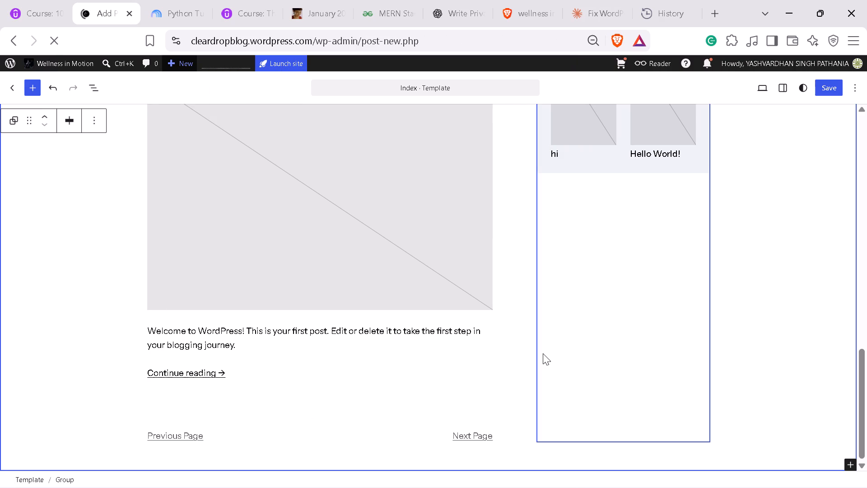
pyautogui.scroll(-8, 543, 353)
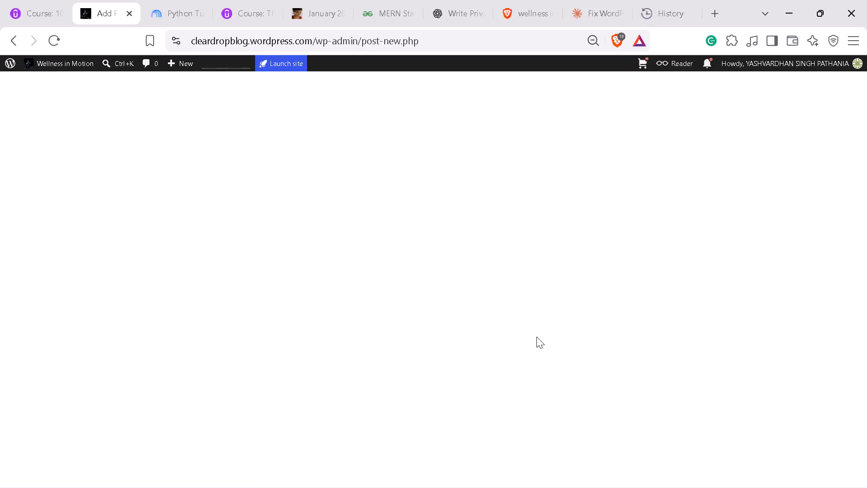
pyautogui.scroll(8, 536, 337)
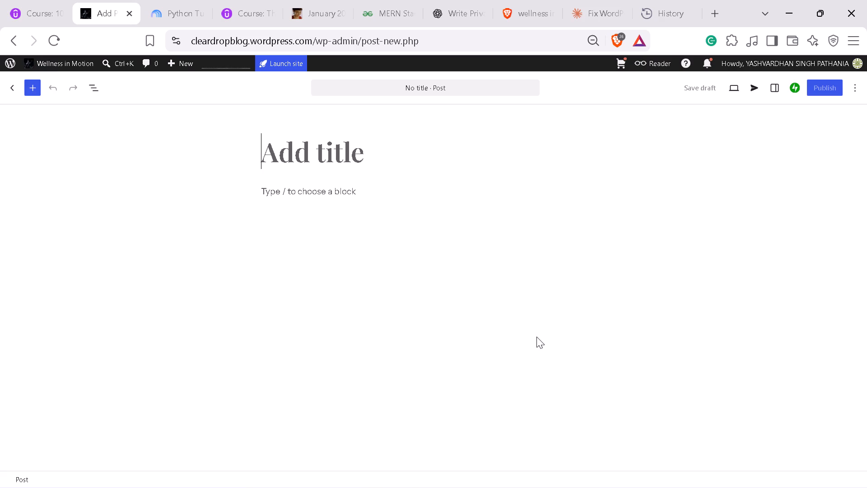
# Visit the site's home page and examine its header menu, content and footer menu.
pyautogui.click(66, 65)
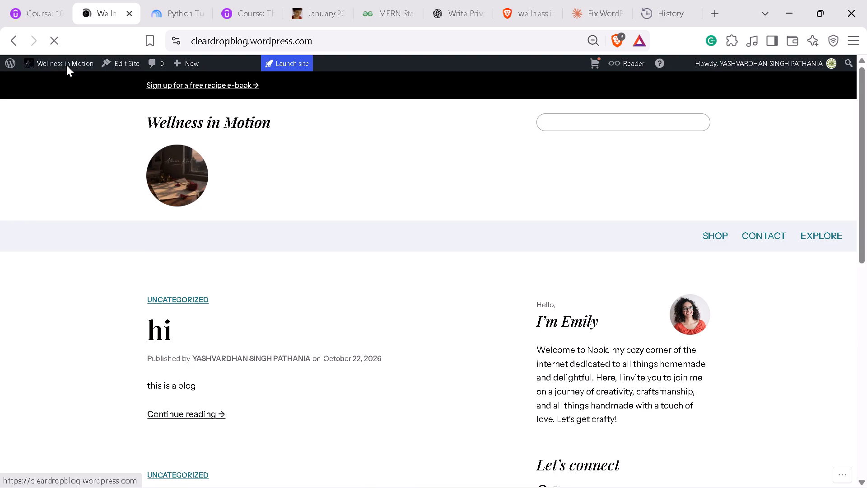
pyautogui.scroll(-5, 530, 319)
pyautogui.scroll(3, 521, 405)
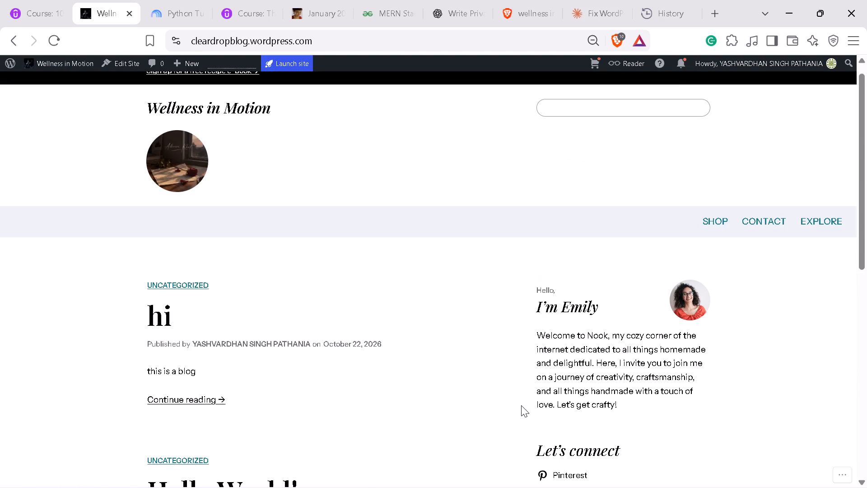
pyautogui.scroll(2, 521, 405)
pyautogui.scroll(-11, 521, 410)
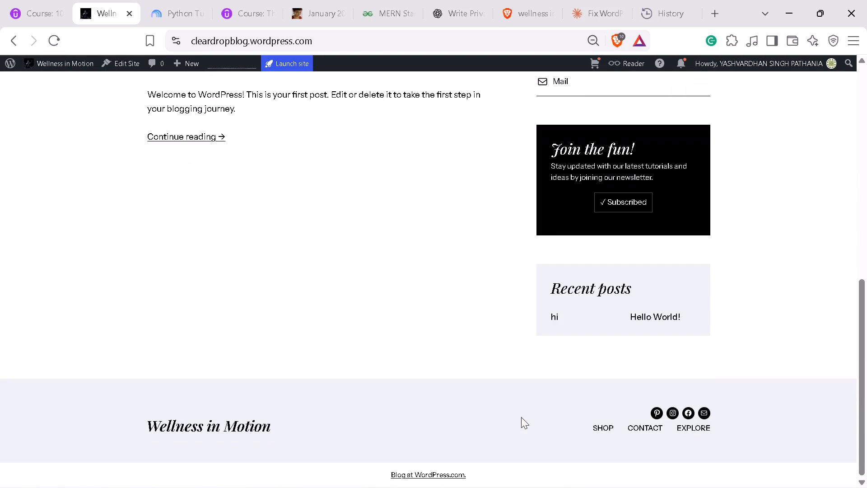
pyautogui.scroll(2, 521, 417)
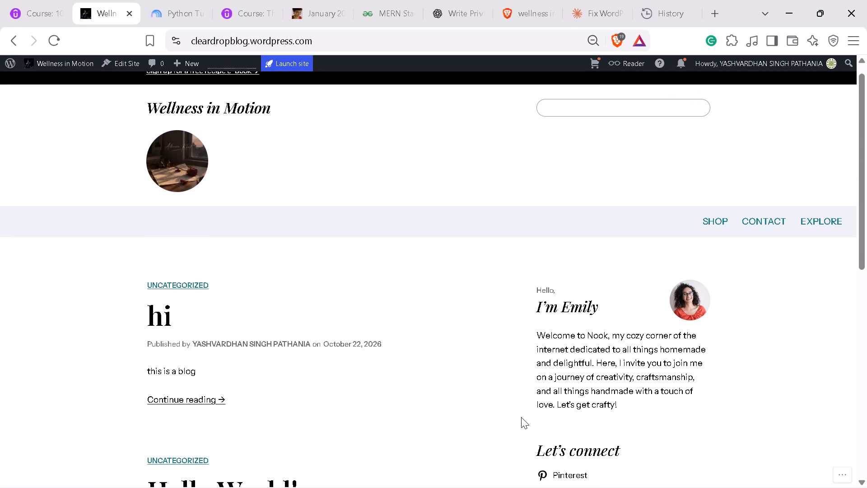
pyautogui.scroll(-5, 521, 417)
pyautogui.click(478, 450)
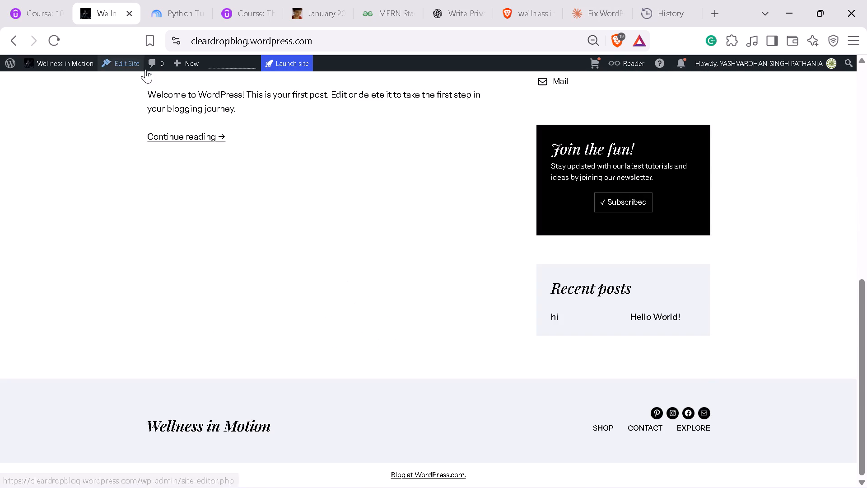
# Open the site's Index template for editing and go to its footer.
pyautogui.click(125, 63)
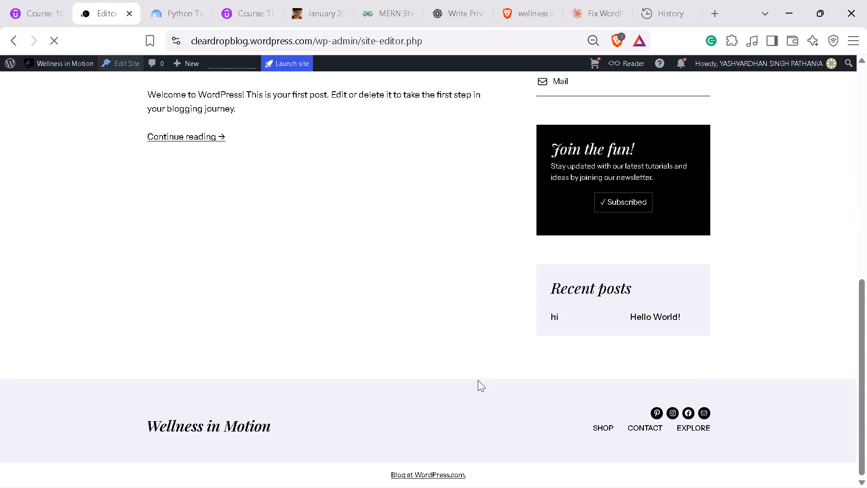
pyautogui.scroll(-2, 383, 329)
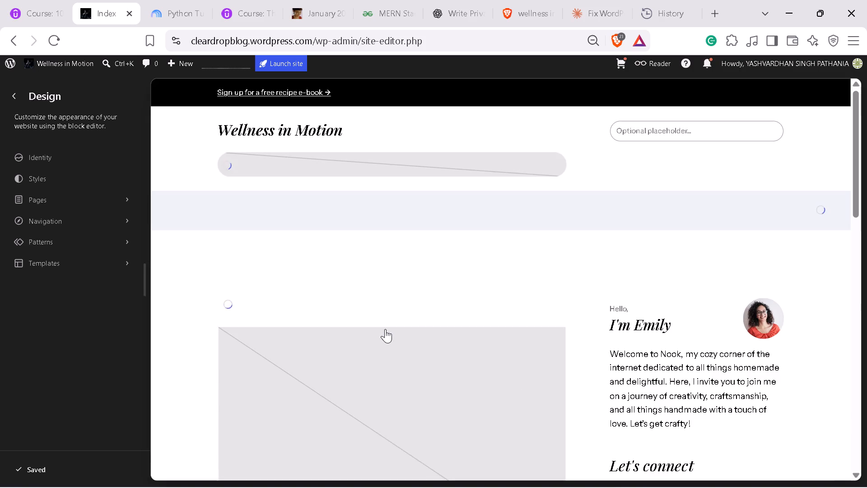
pyautogui.scroll(-8, 385, 331)
pyautogui.click(446, 356)
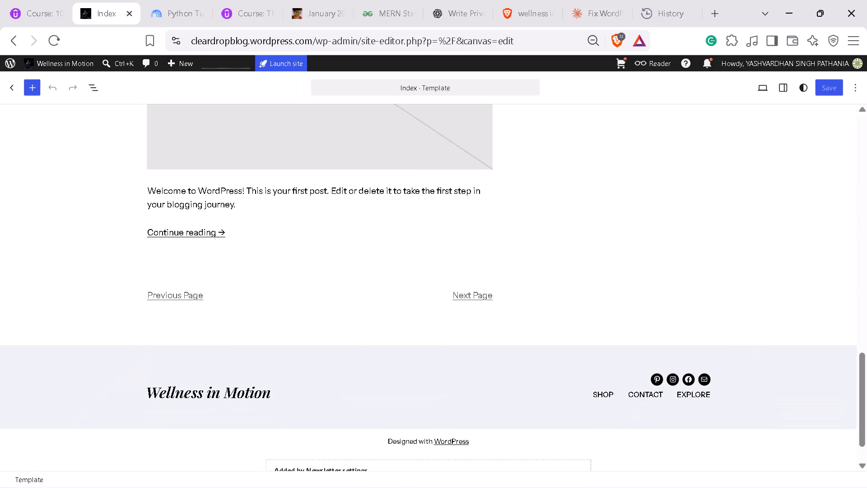
# Detach the footer from its template part in the Index template.
pyautogui.click(497, 372)
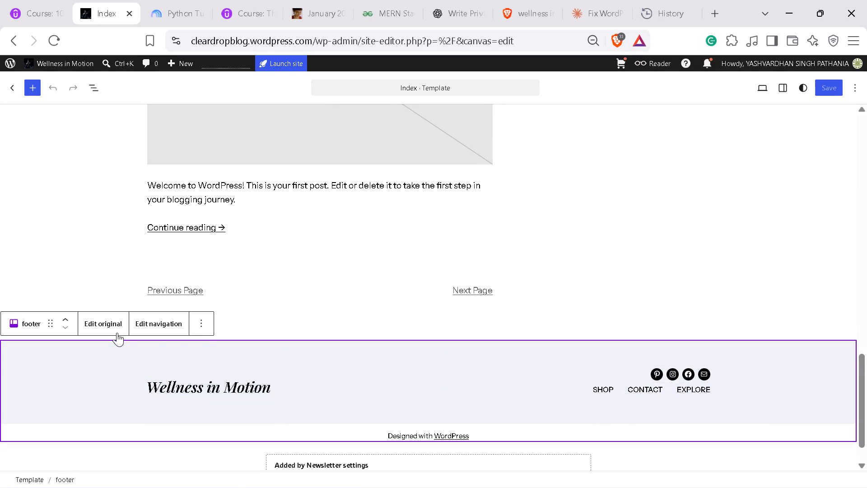
pyautogui.click(176, 330)
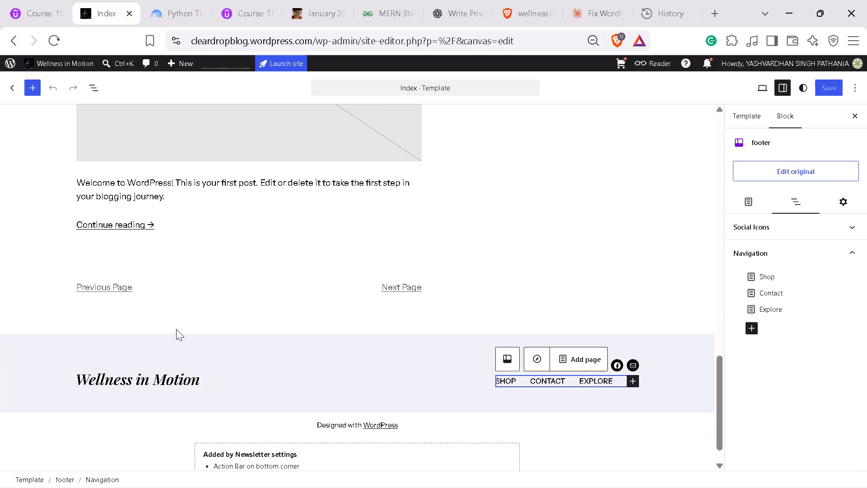
pyautogui.click(256, 361)
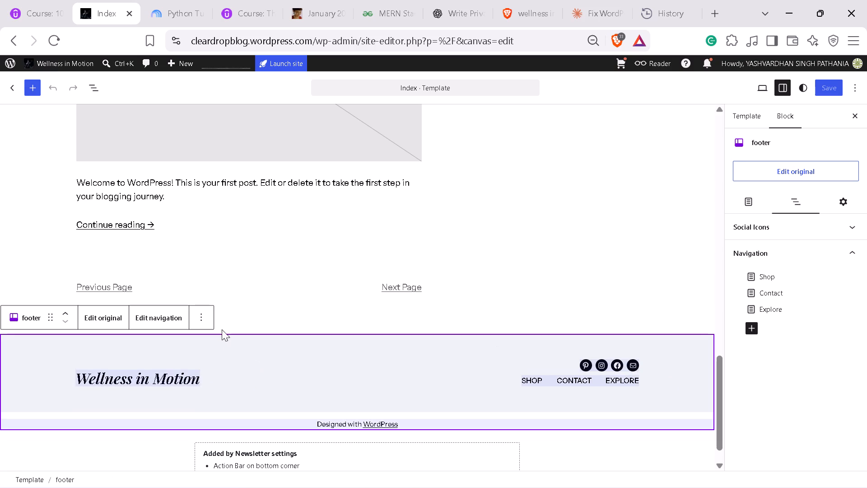
pyautogui.click(203, 316)
pyautogui.click(213, 267)
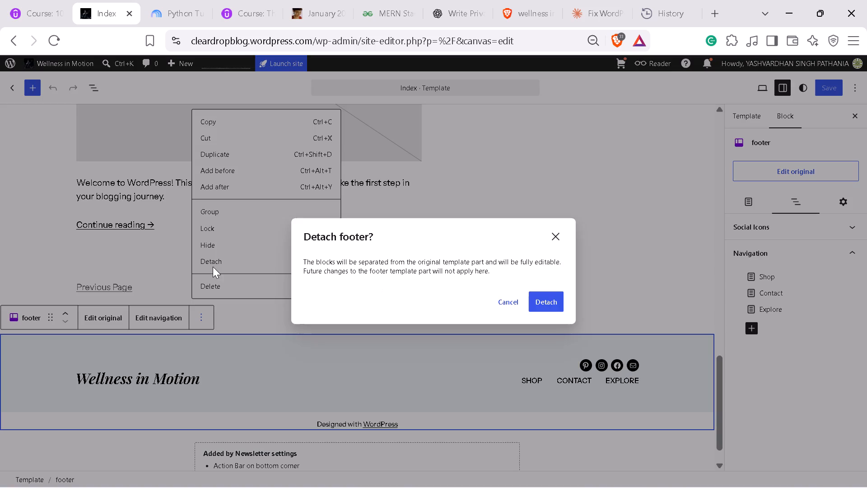
pyautogui.click(583, 297)
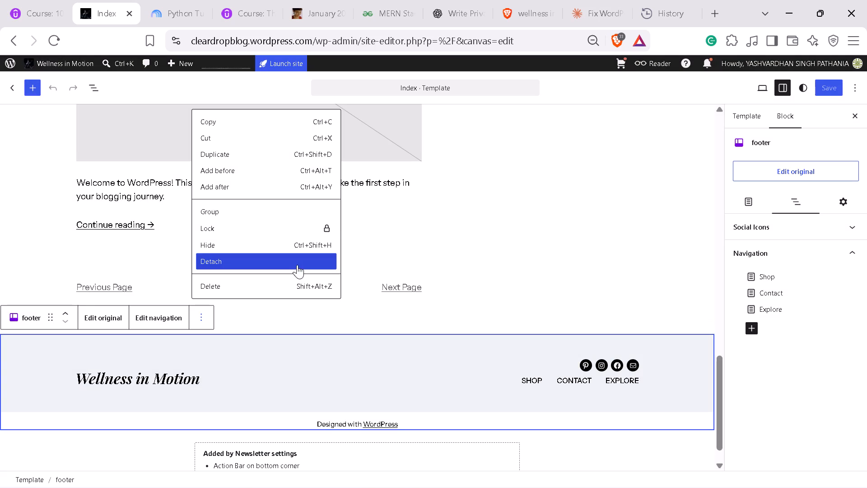
pyautogui.click(297, 265)
pyautogui.click(542, 302)
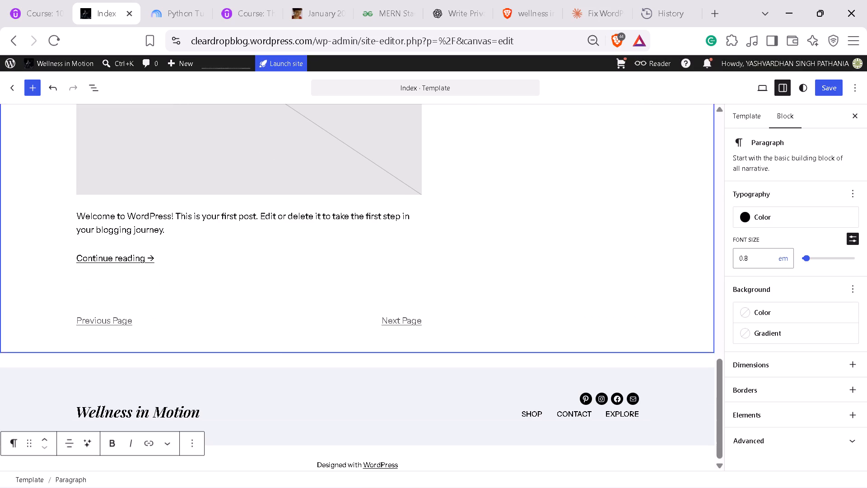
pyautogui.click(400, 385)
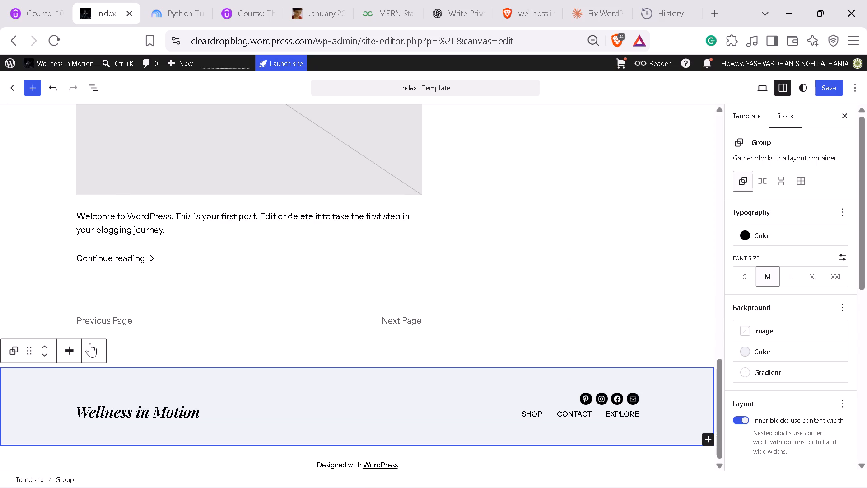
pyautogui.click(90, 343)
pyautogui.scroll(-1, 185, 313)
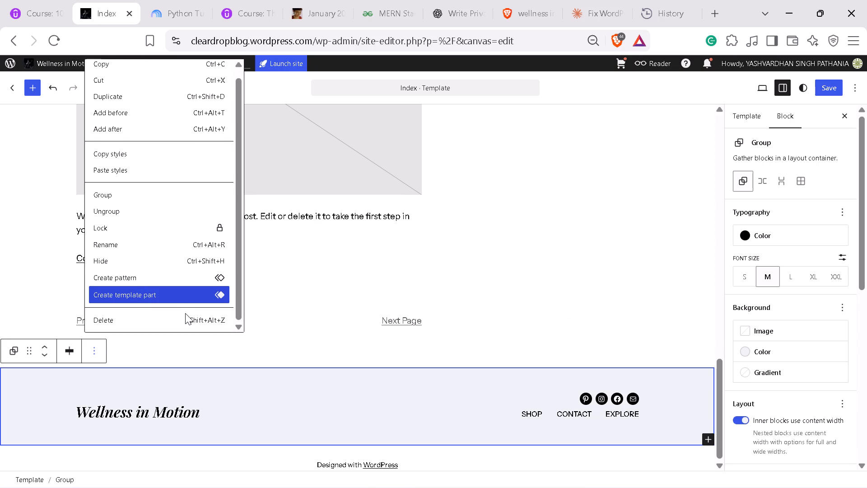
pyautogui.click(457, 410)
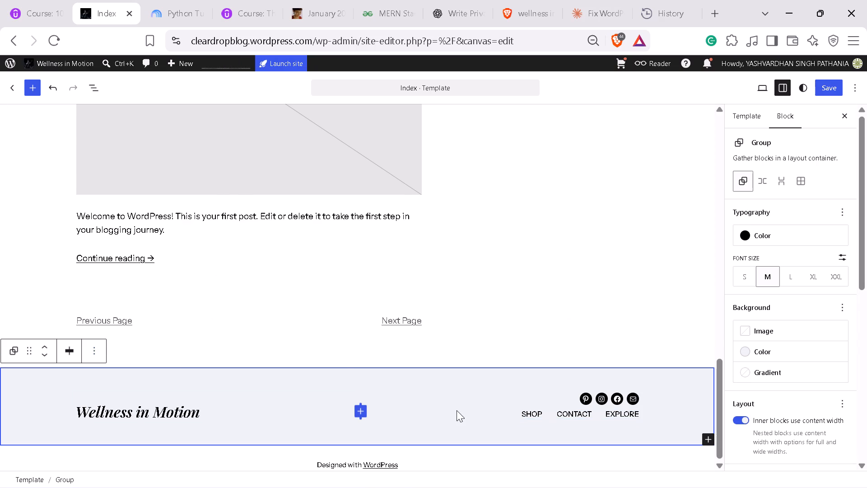
# Change the Shop link in the footer navigation to point to the Terms page.
pyautogui.click(540, 418)
pyautogui.click(493, 415)
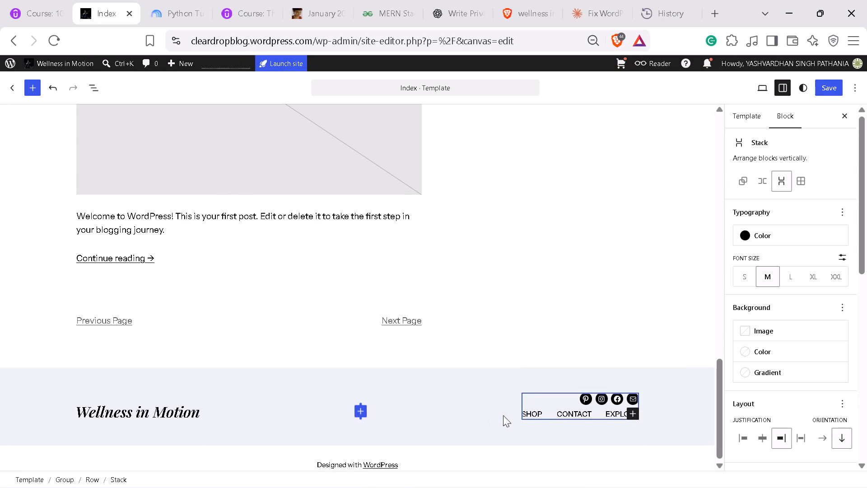
pyautogui.click(526, 413)
pyautogui.click(764, 259)
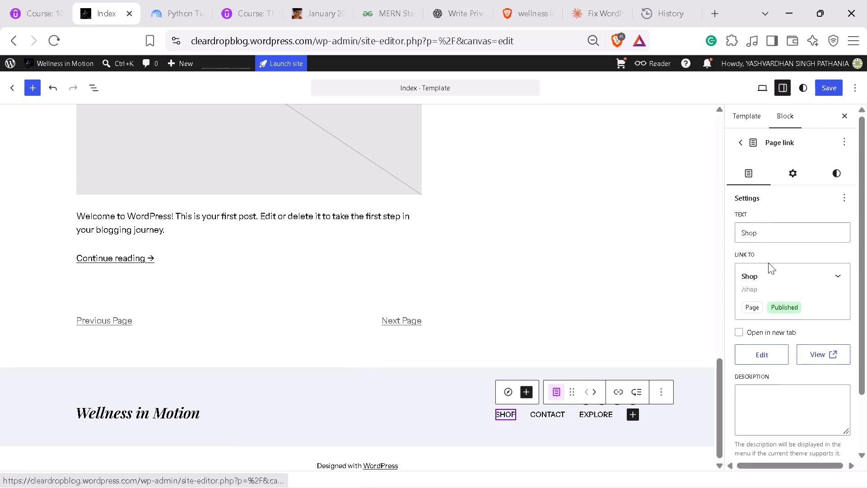
pyautogui.click(806, 282)
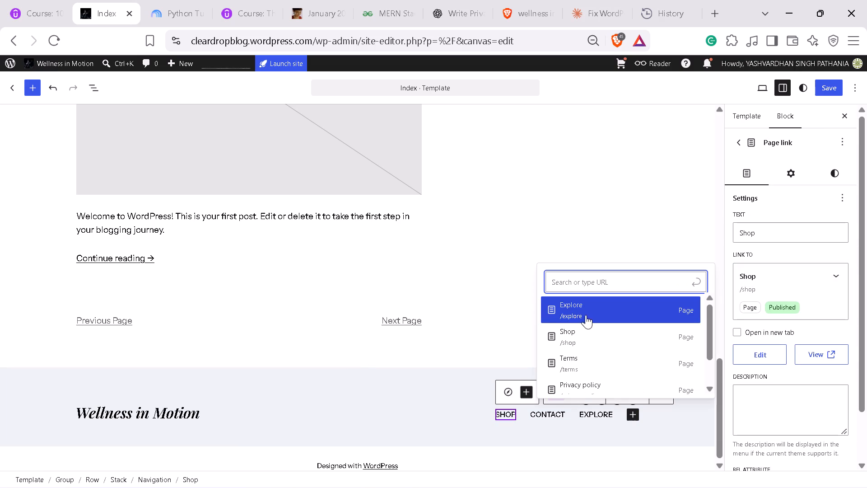
pyautogui.click(594, 360)
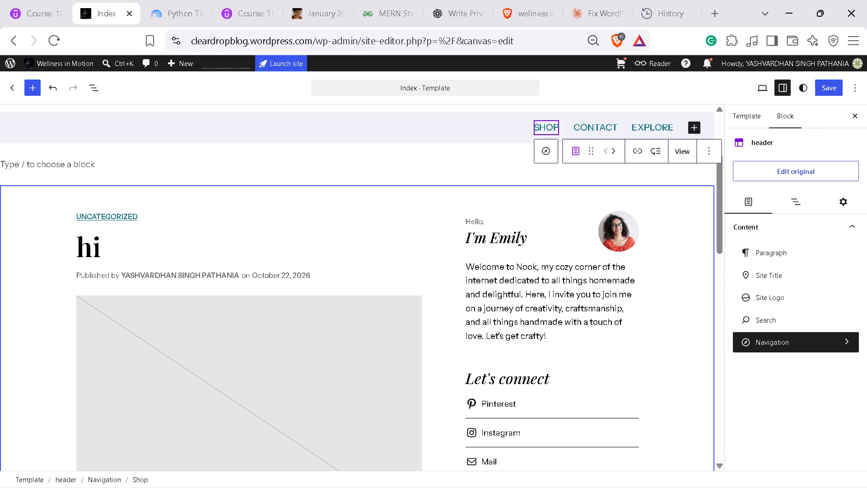
# Examine the Shop and Contact links in the header navigation and compare them with the footer navigation.
pyautogui.scroll(1, 689, 328)
pyautogui.scroll(-6, 689, 328)
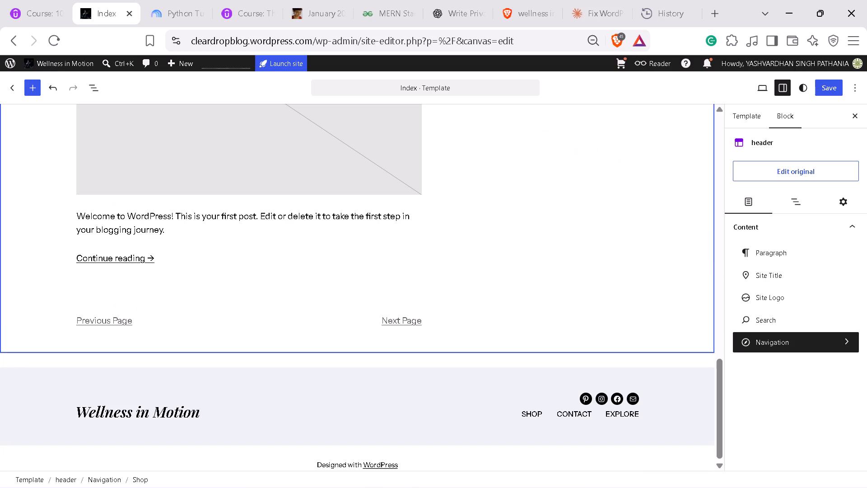
pyautogui.click(536, 414)
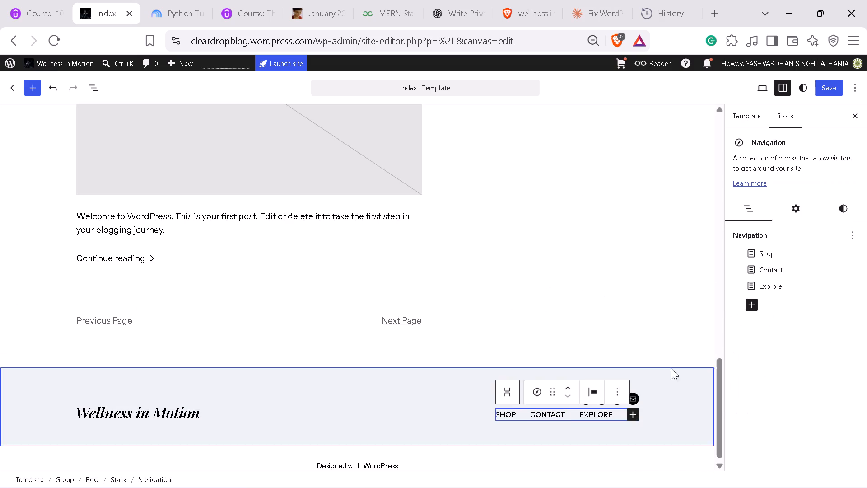
pyautogui.scroll(4, 689, 243)
pyautogui.click(545, 275)
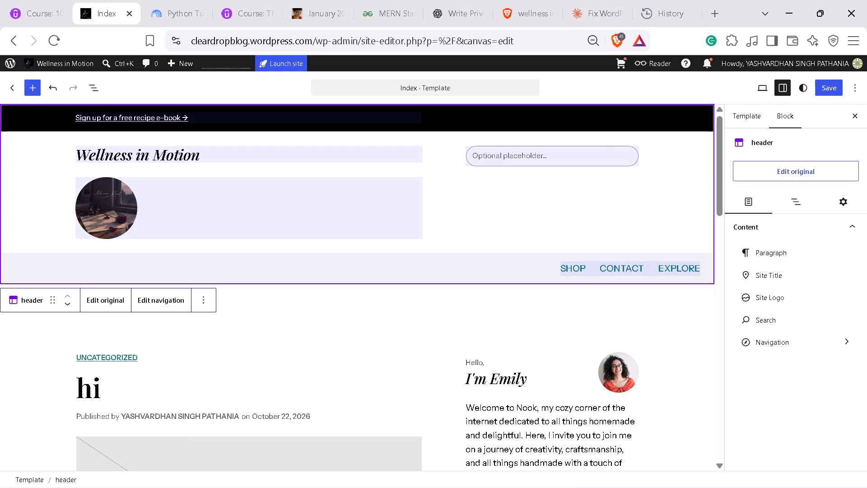
pyautogui.click(560, 265)
pyautogui.click(487, 257)
pyautogui.click(506, 269)
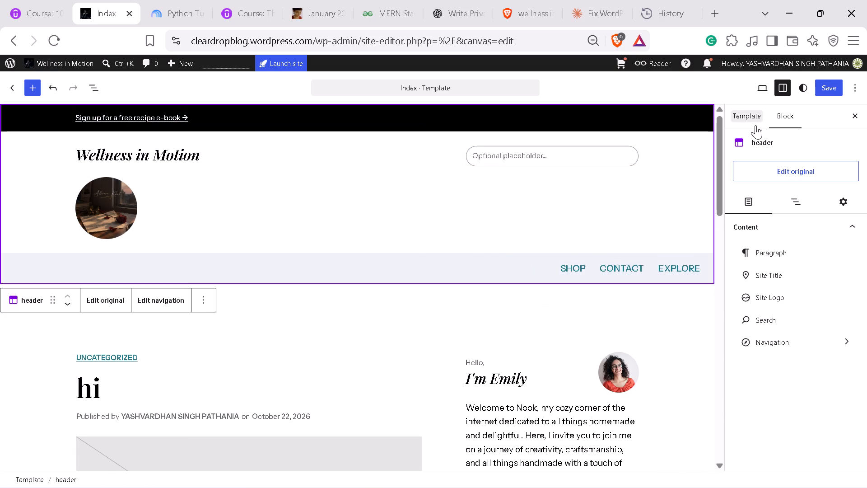
pyautogui.rightClick(491, 270)
pyautogui.click(469, 269)
pyautogui.click(588, 268)
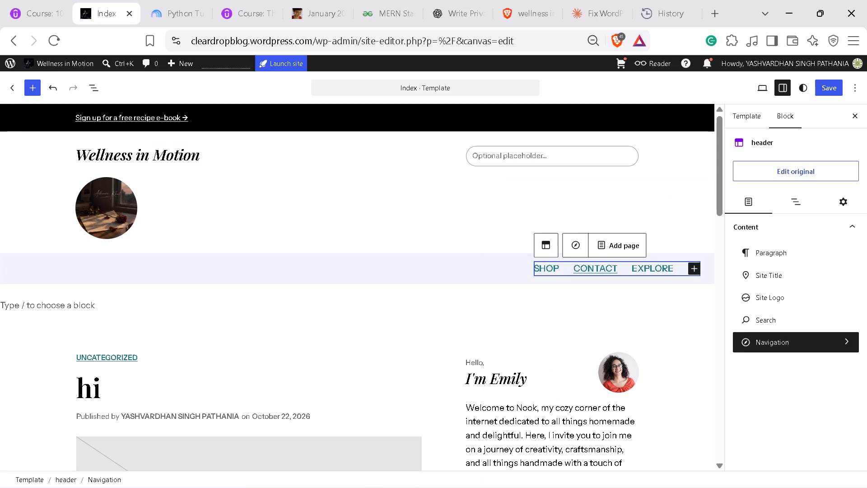
pyautogui.rightClick(588, 268)
pyautogui.click(499, 264)
pyautogui.click(703, 240)
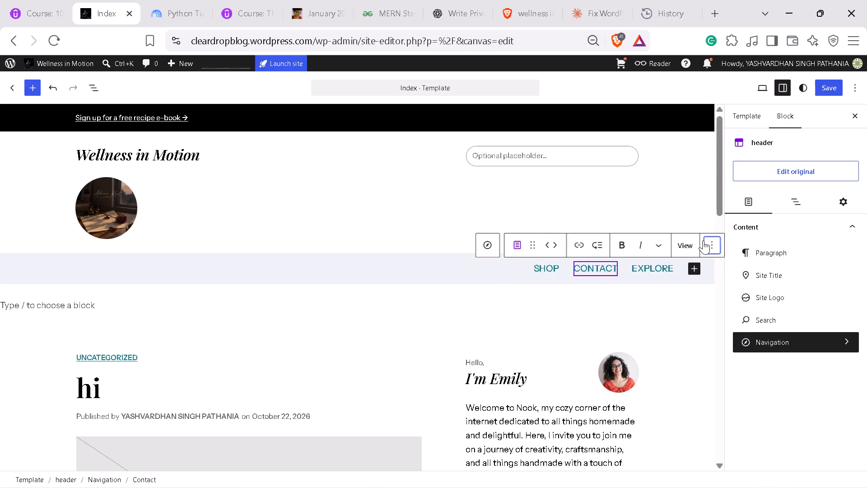
pyautogui.click(557, 262)
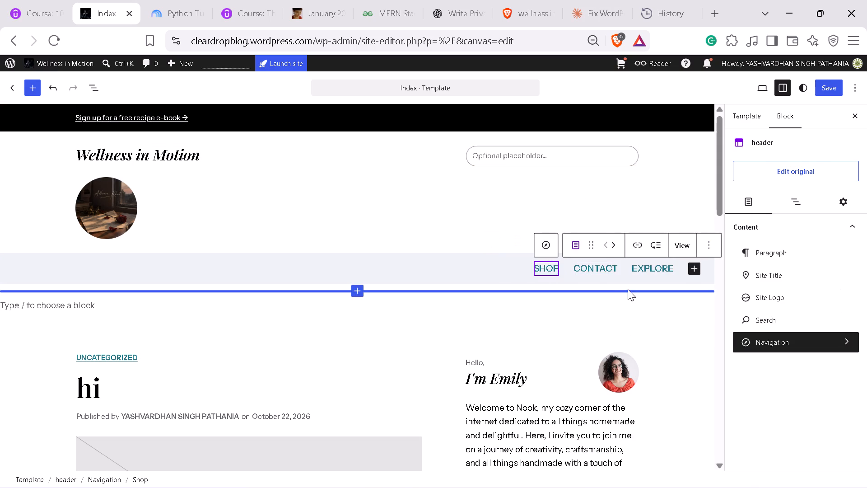
pyautogui.click(628, 289)
pyautogui.click(631, 281)
pyautogui.click(554, 263)
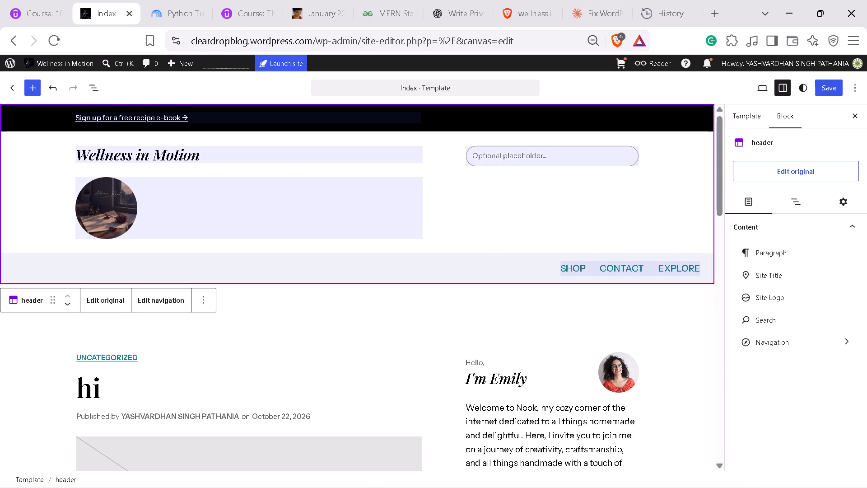
pyautogui.click(544, 267)
pyautogui.doubleClick(542, 268)
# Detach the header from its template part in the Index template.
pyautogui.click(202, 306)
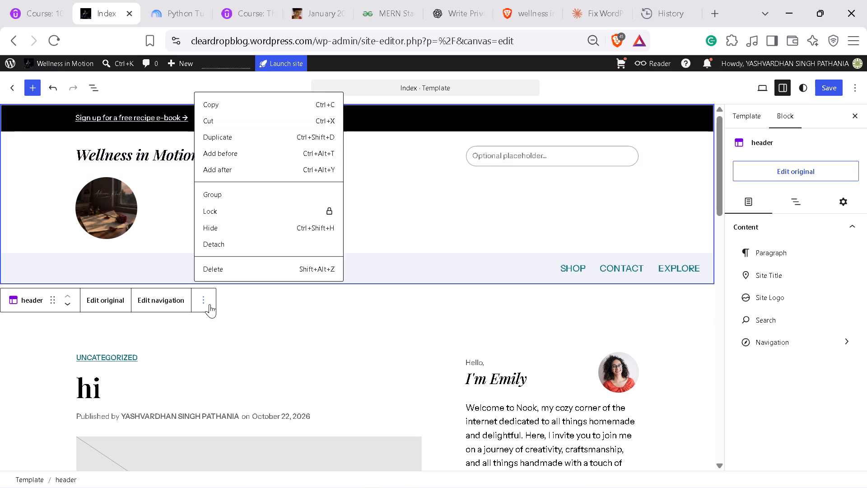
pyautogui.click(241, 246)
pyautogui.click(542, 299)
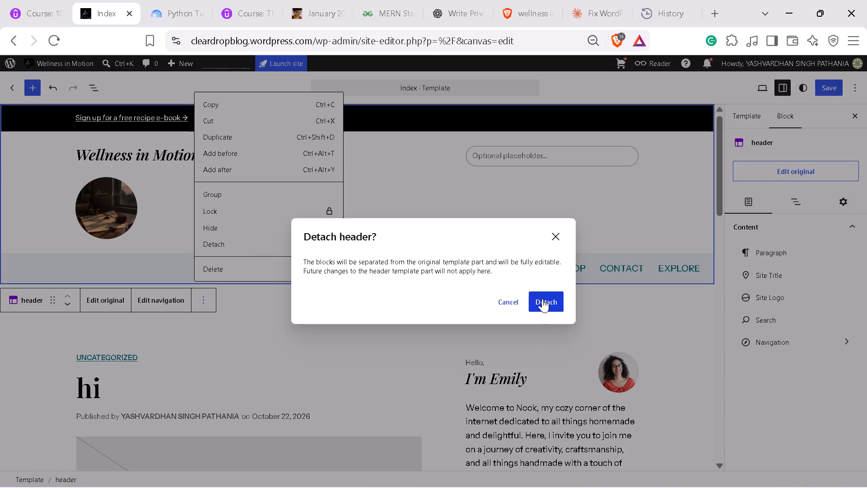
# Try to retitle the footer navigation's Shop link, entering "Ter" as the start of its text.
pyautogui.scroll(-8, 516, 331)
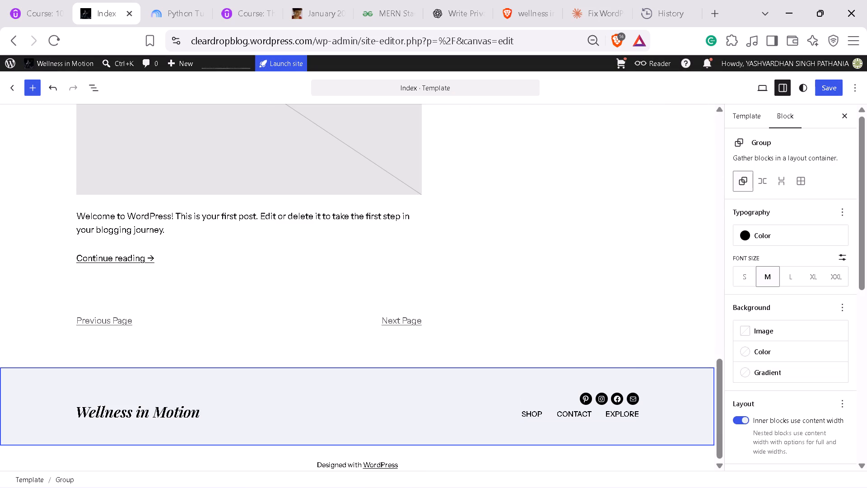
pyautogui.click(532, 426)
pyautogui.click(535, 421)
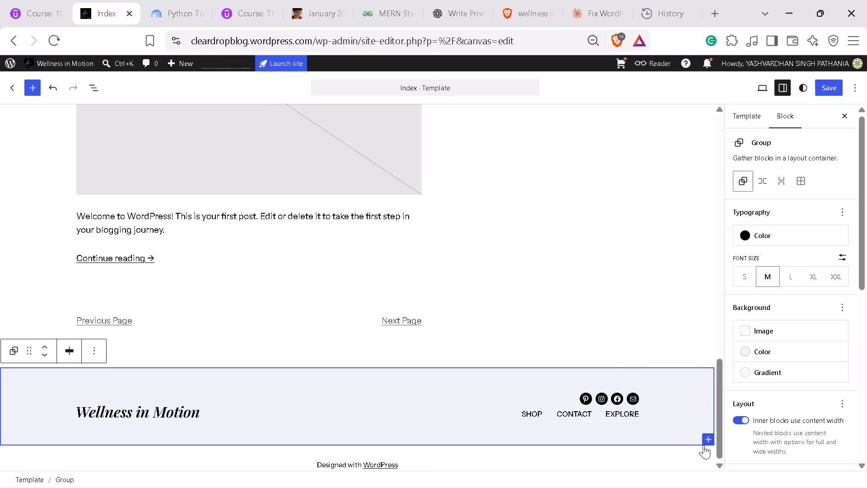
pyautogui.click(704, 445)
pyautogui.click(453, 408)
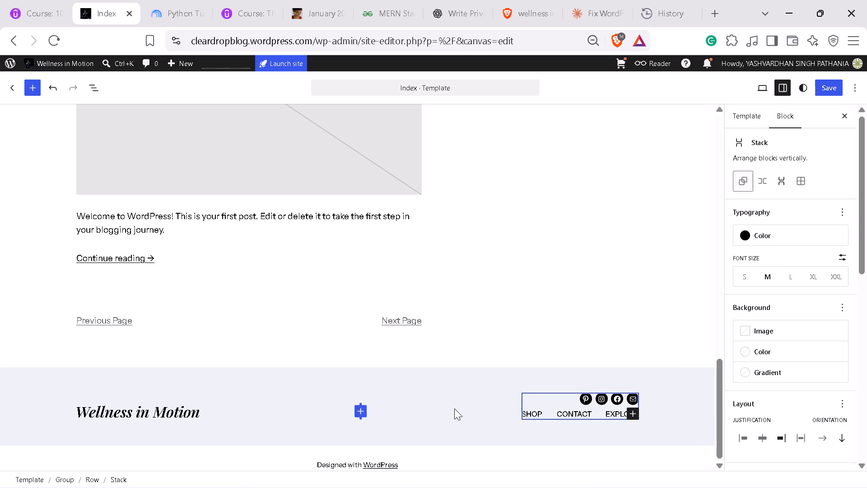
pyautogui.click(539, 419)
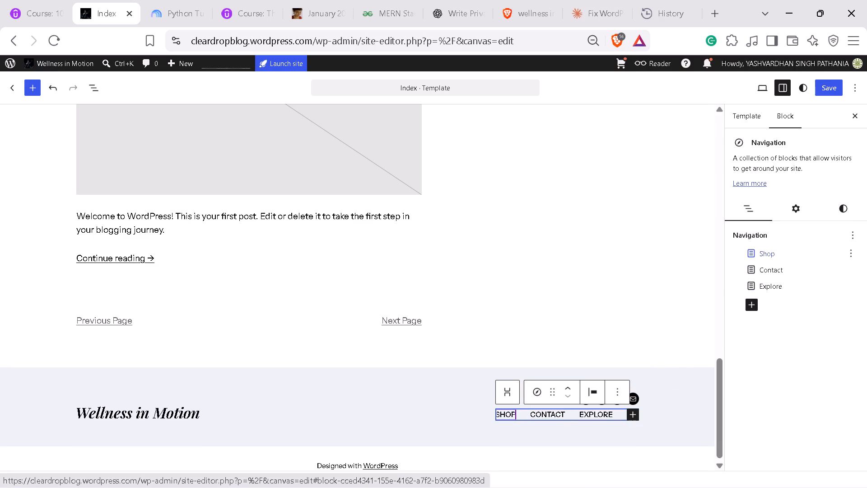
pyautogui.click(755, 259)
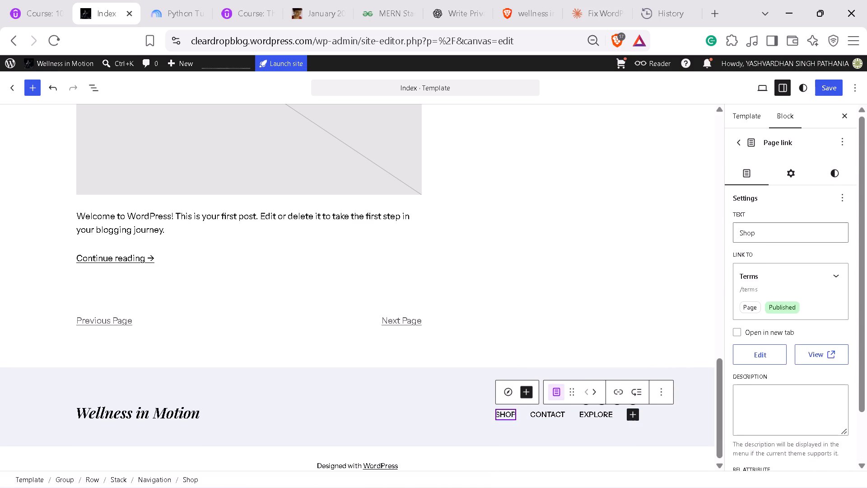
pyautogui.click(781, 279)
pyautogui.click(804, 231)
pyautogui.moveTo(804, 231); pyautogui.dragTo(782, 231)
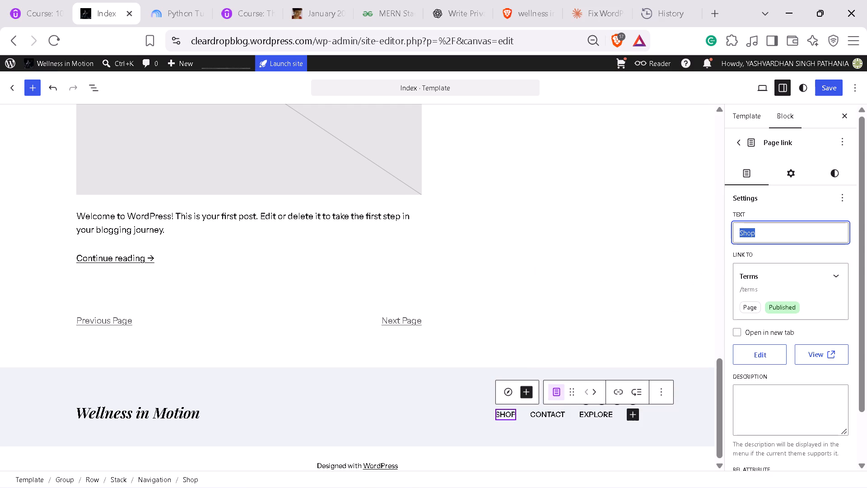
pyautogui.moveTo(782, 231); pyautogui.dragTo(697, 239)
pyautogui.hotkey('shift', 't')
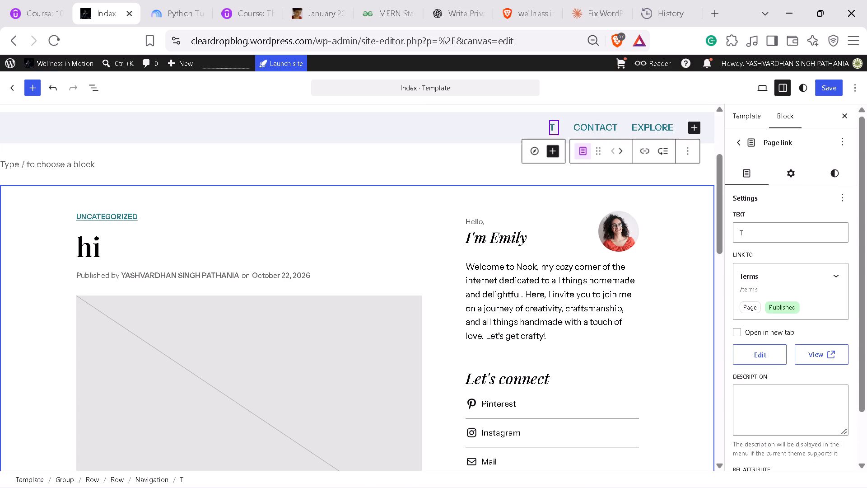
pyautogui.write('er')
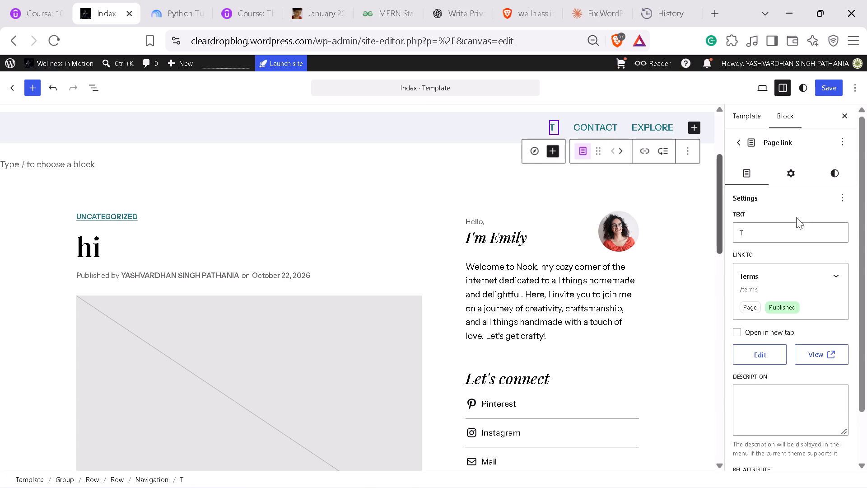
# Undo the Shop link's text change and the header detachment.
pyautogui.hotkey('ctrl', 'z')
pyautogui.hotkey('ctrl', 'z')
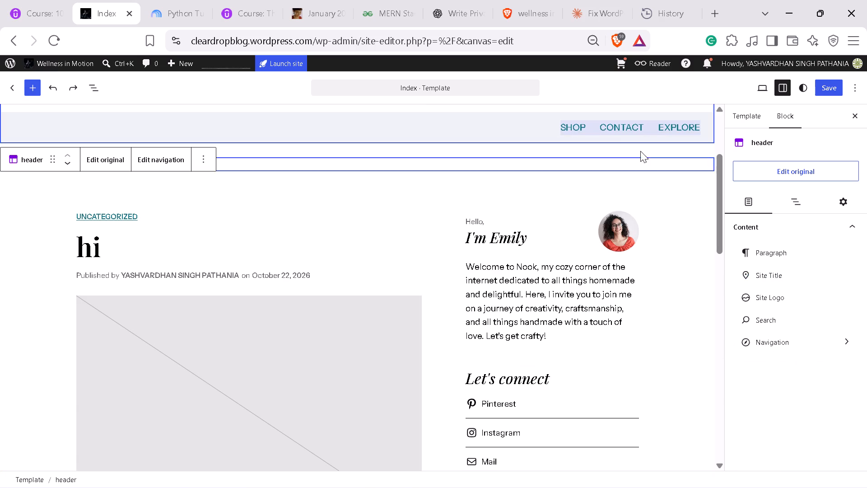
# Change the page link of the Shop item in the footer navigation to the Shop page.
pyautogui.click(588, 132)
pyautogui.click(549, 127)
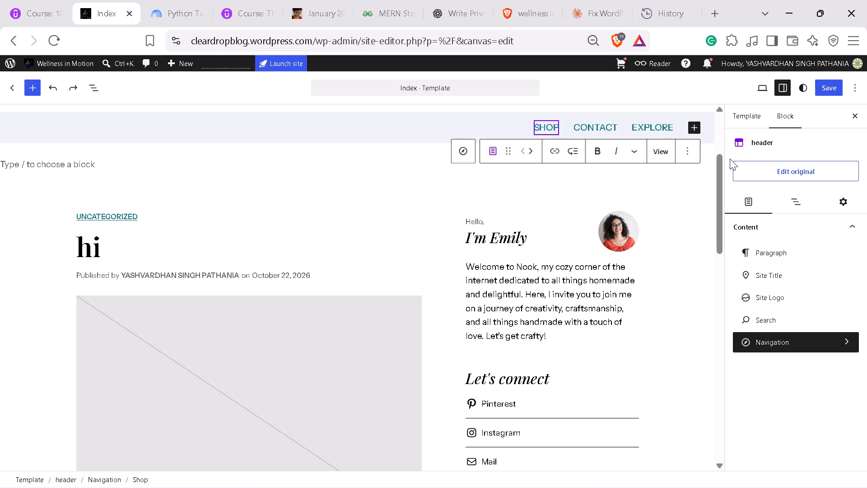
pyautogui.scroll(-5, 679, 274)
pyautogui.click(500, 409)
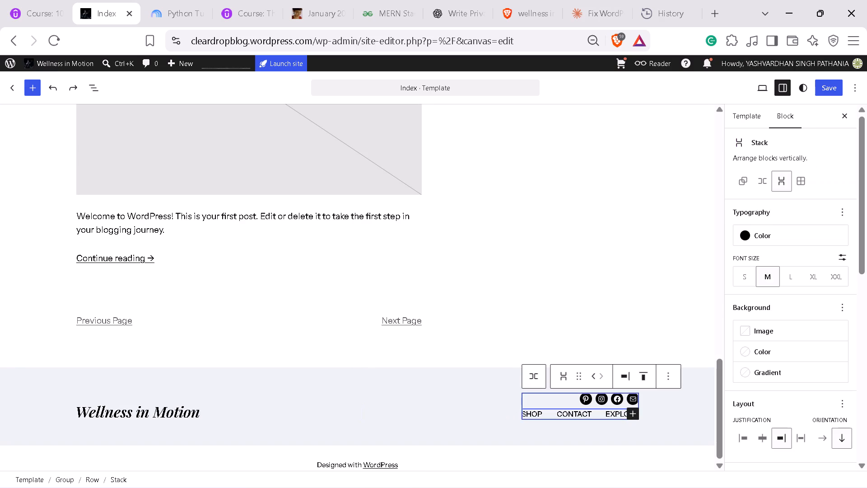
pyautogui.click(526, 406)
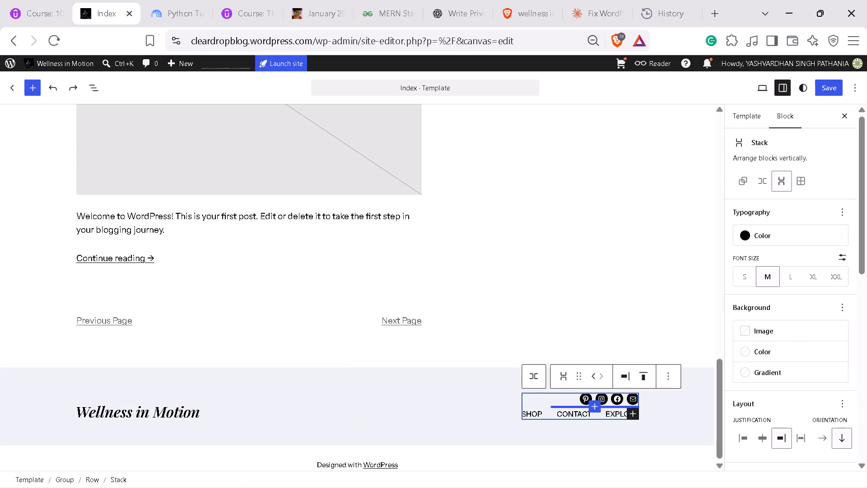
pyautogui.click(530, 415)
pyautogui.click(774, 255)
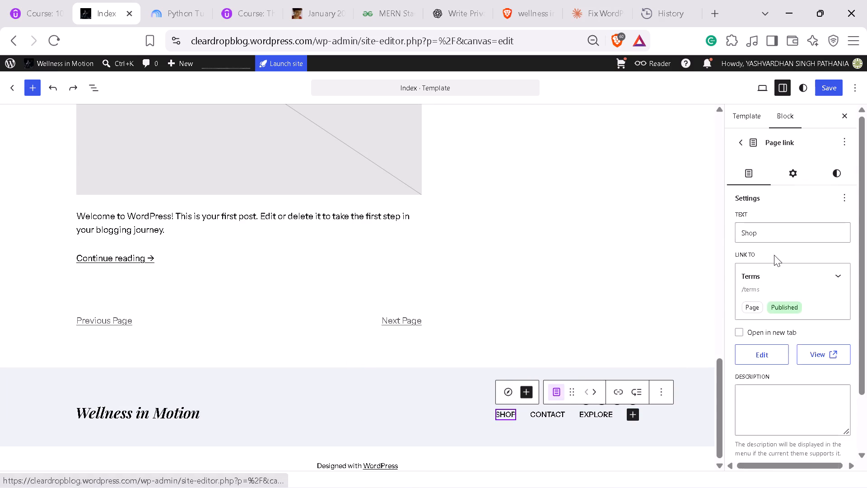
pyautogui.click(767, 268)
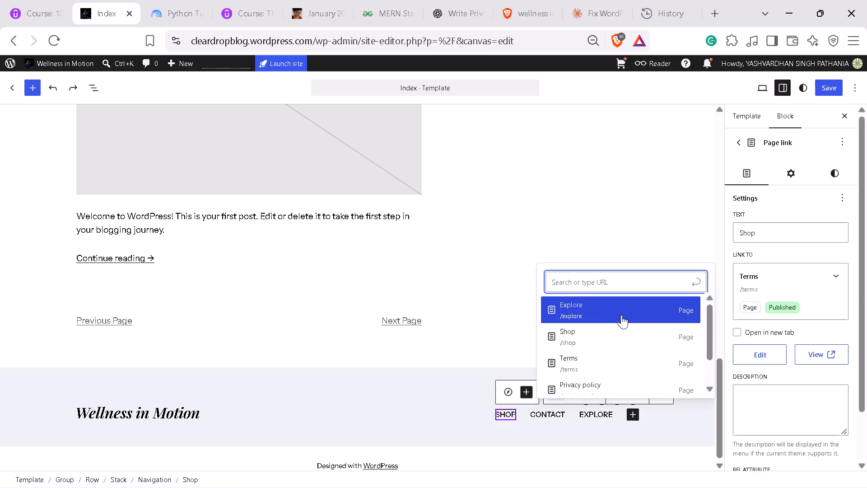
pyautogui.click(597, 334)
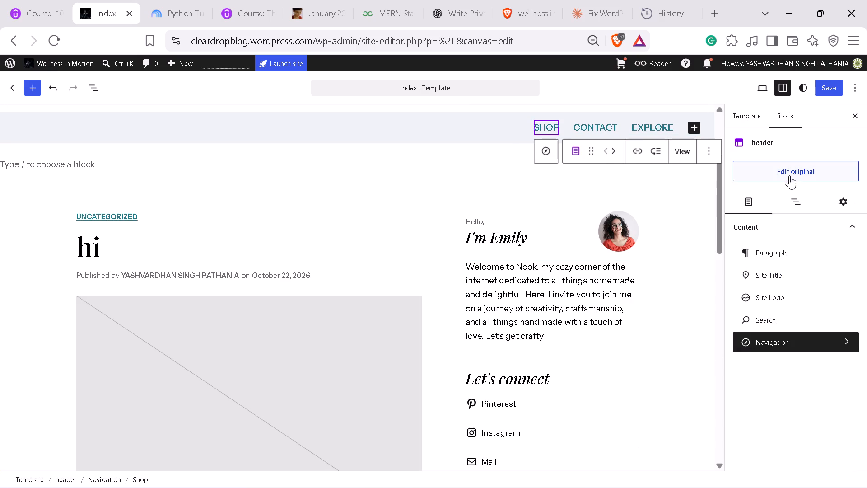
# Save the pending changes to both the Index template and the Navigation menu.
pyautogui.click(778, 347)
pyautogui.scroll(-4, 674, 354)
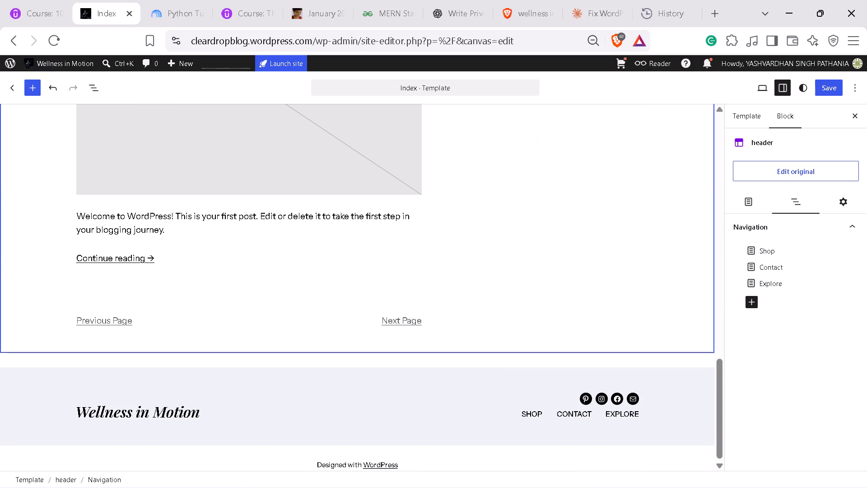
pyautogui.scroll(-4, 672, 354)
pyautogui.click(831, 85)
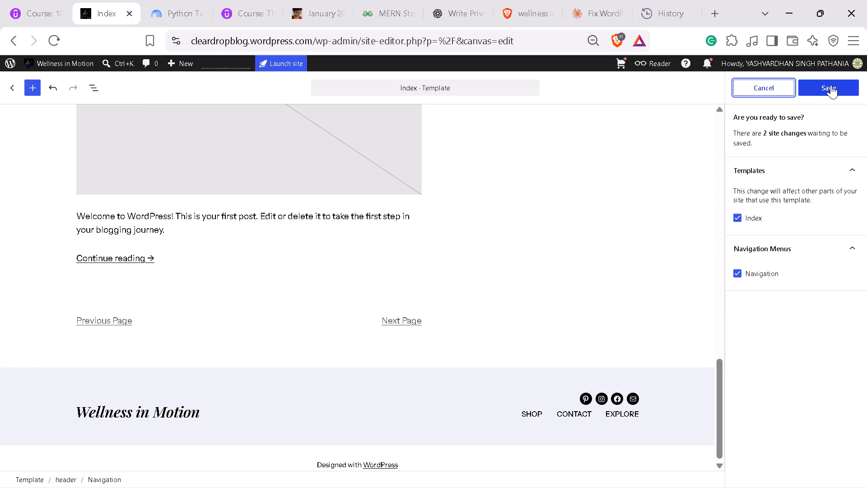
pyautogui.click(831, 84)
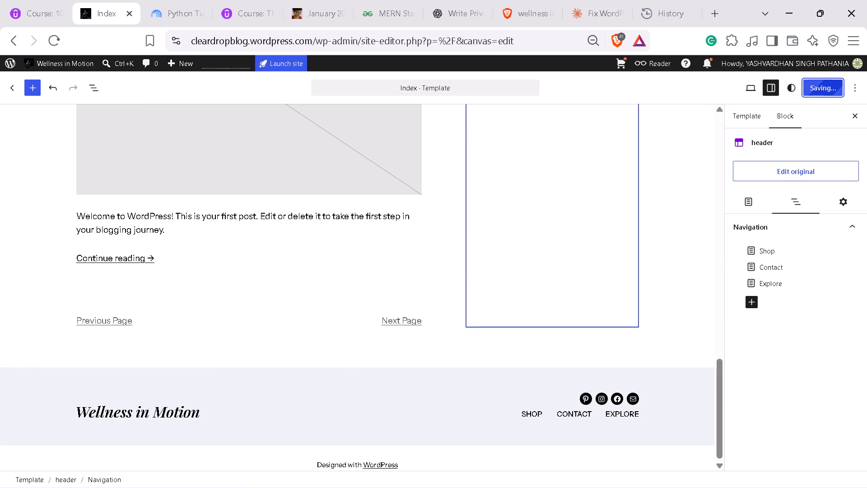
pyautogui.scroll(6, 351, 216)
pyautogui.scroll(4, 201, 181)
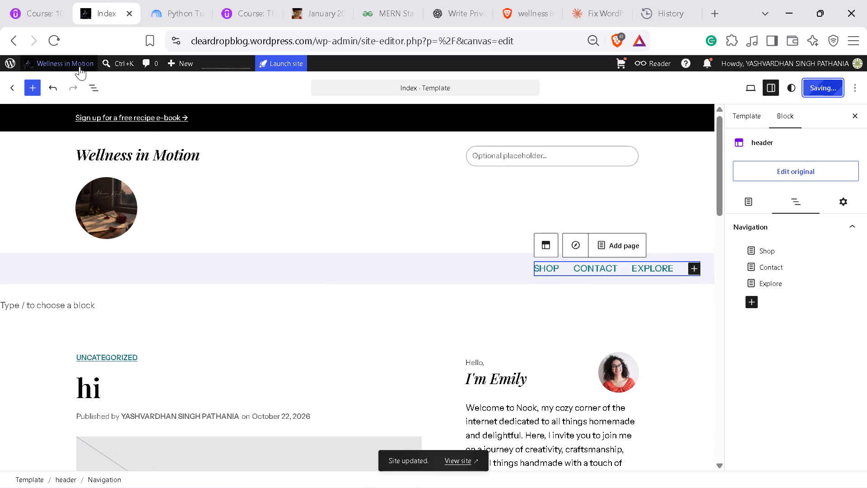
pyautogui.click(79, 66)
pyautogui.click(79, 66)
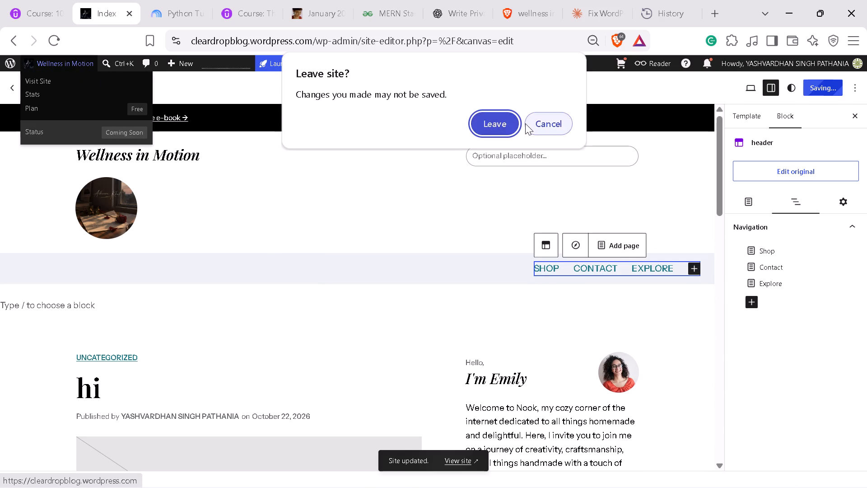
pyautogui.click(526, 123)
# View the saved Wellness in Motion site in a separate tab.
pyautogui.scroll(-6, 471, 204)
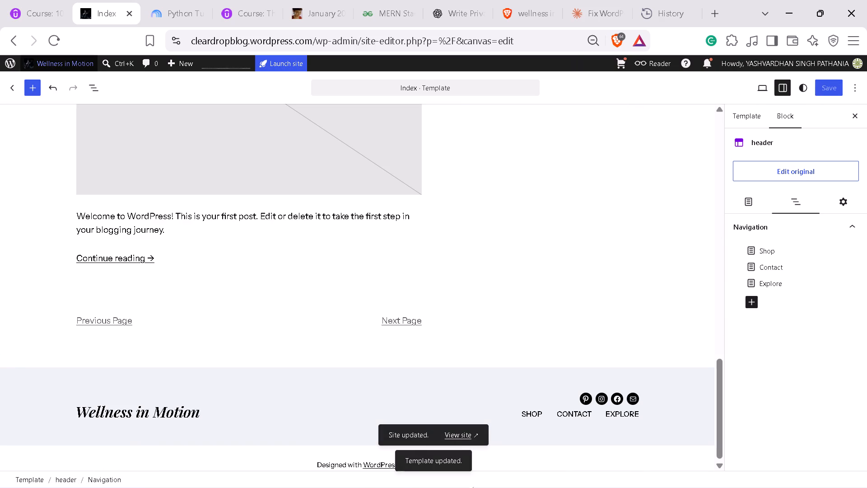
pyautogui.click(463, 431)
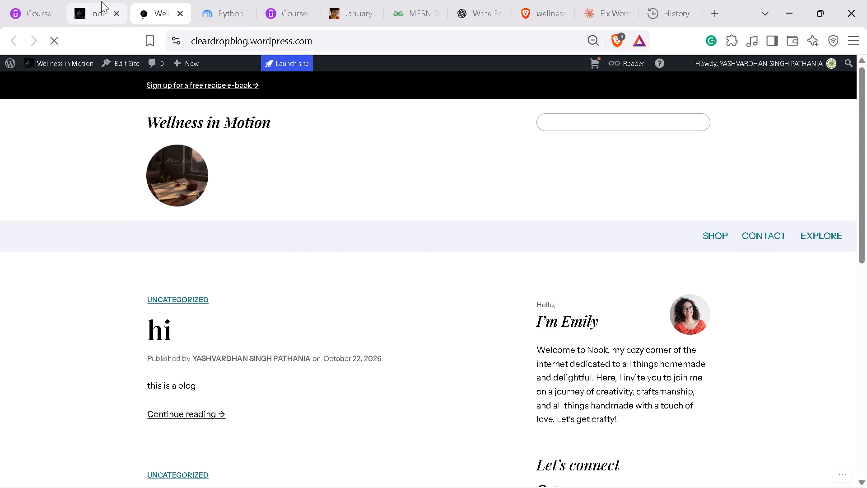
# Return to the template editor's tab, go back to the site's dashboard and reopen the site editor.
pyautogui.click(101, 1)
pyautogui.click(44, 66)
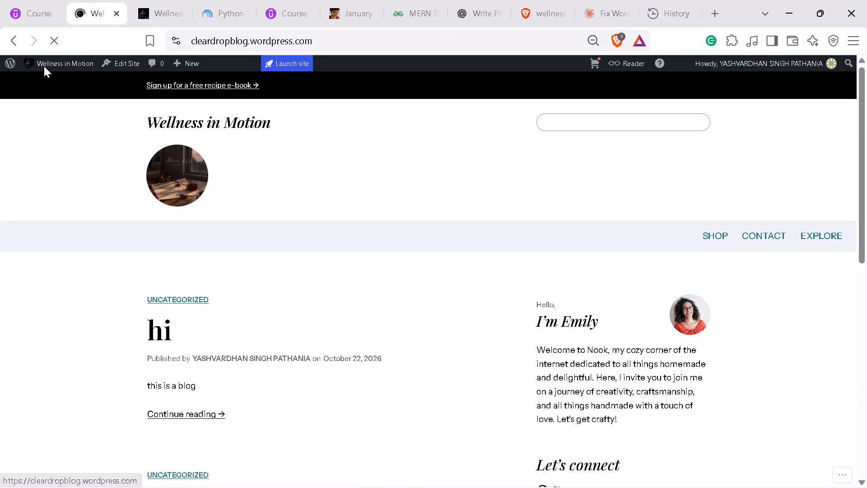
pyautogui.click(44, 66)
pyautogui.click(43, 76)
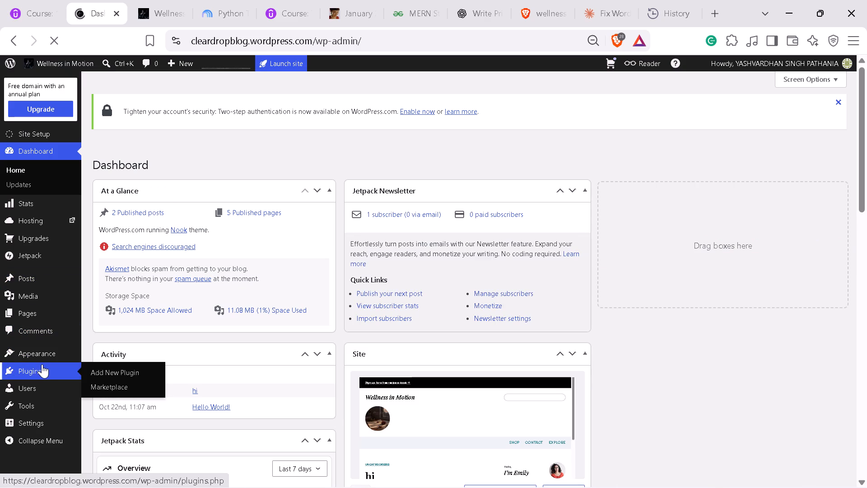
pyautogui.click(141, 364)
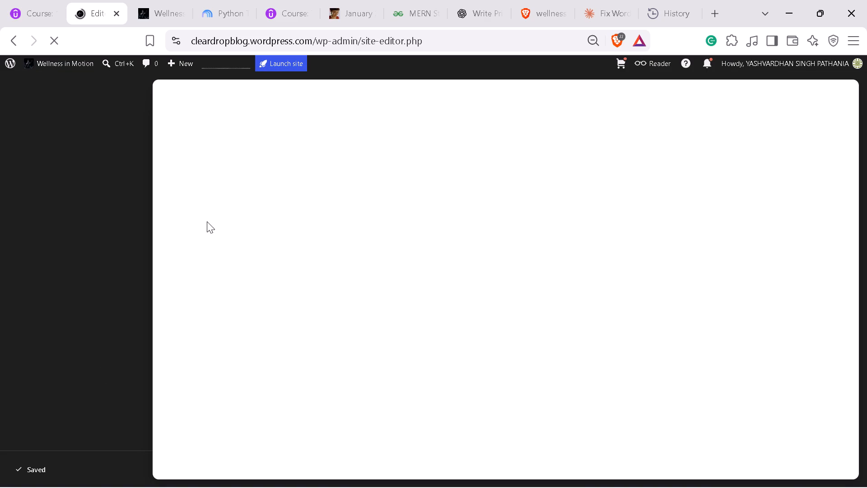
# Look through all the site's templates and open the Footer template parts among the patterns.
pyautogui.click(63, 258)
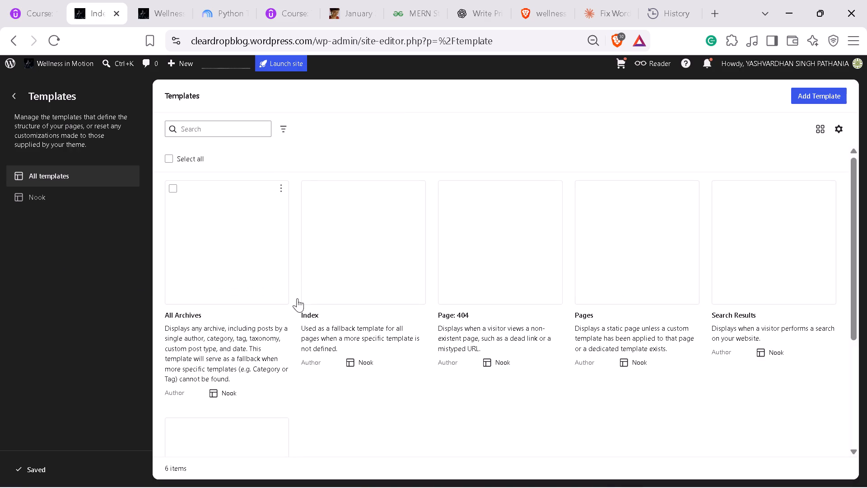
pyautogui.scroll(-2, 400, 299)
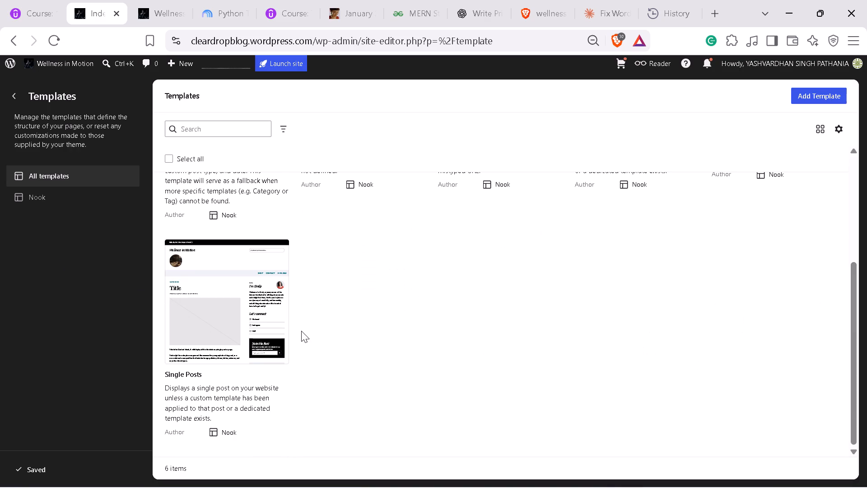
pyautogui.scroll(2, 301, 333)
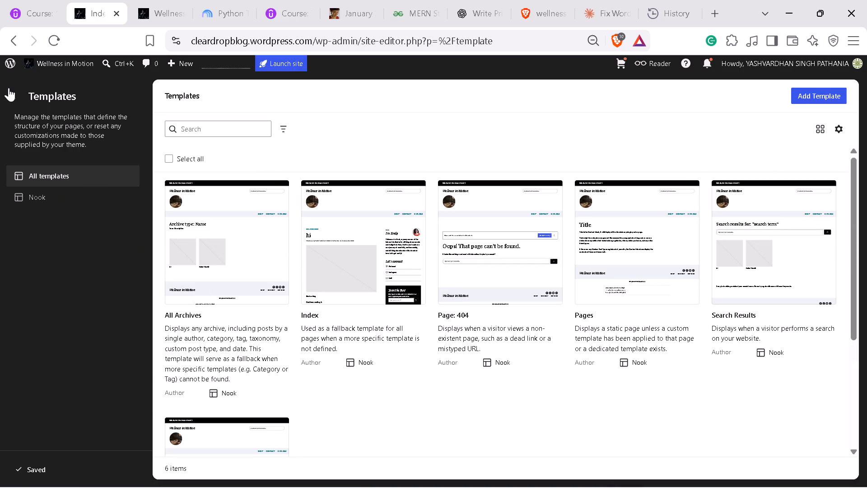
pyautogui.click(9, 88)
pyautogui.click(80, 234)
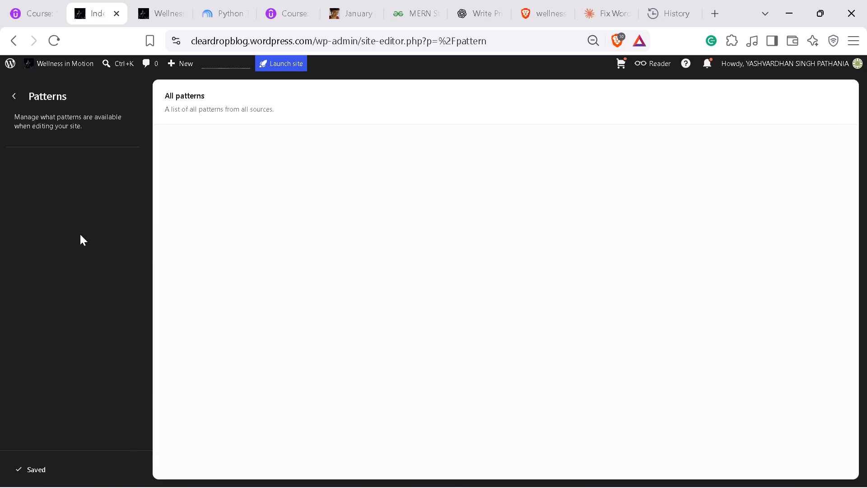
pyautogui.click(80, 201)
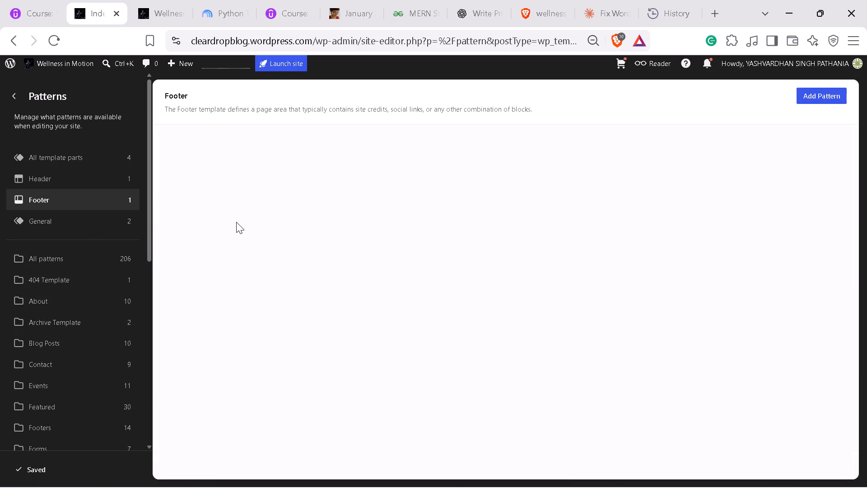
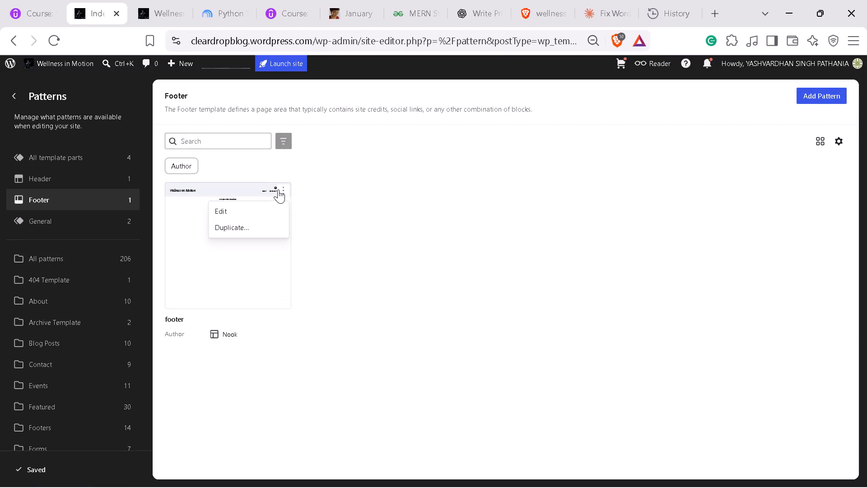
# Open the footer template part for editing.
pyautogui.click(199, 263)
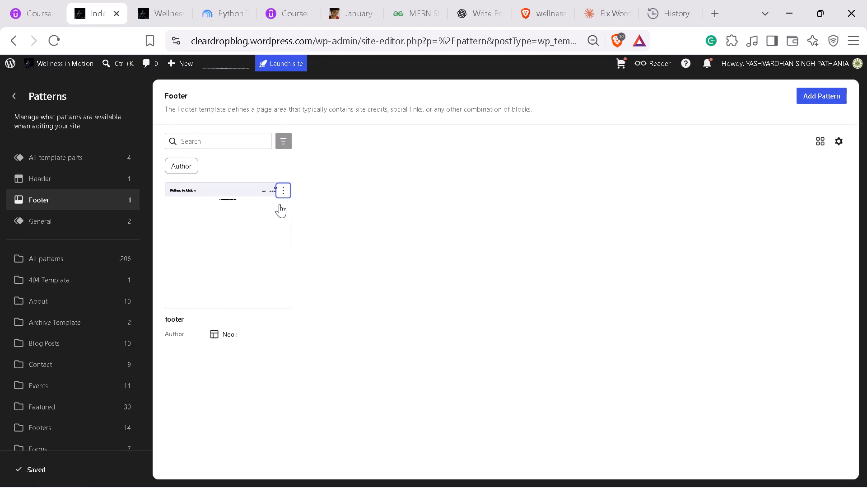
pyautogui.click(280, 204)
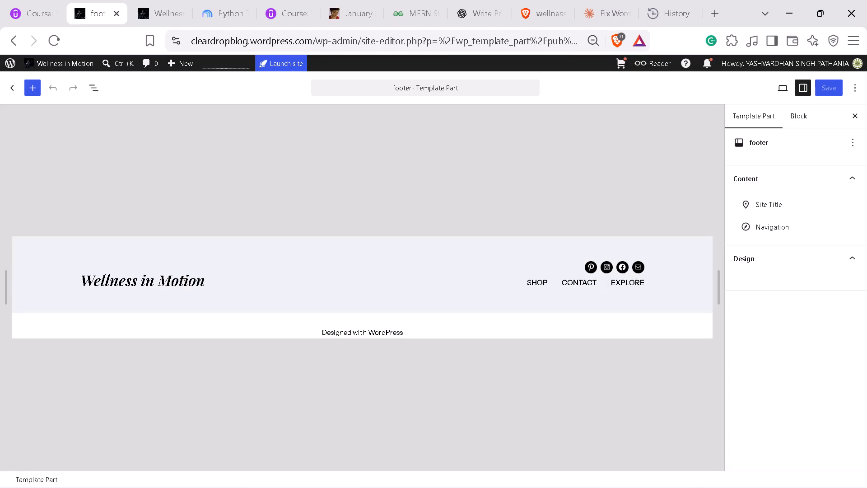
# Point the footer navigation's Shop link to the Terms page and change its text to "terms".
pyautogui.click(550, 287)
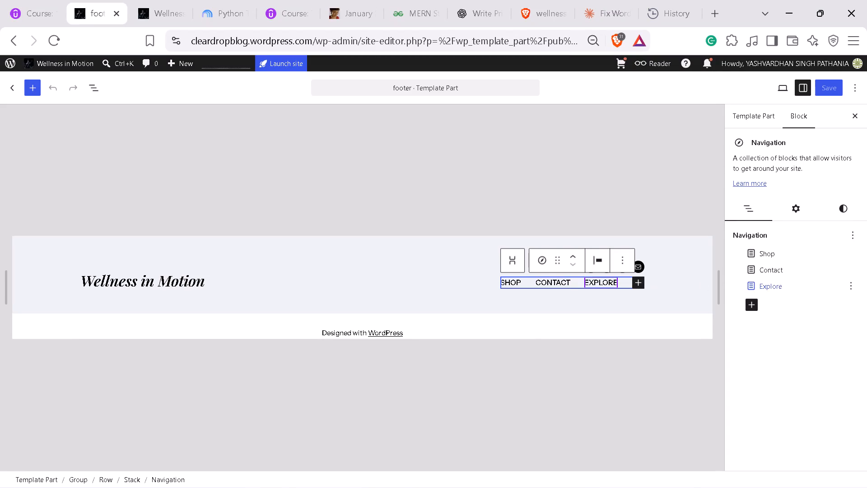
pyautogui.click(778, 256)
pyautogui.click(783, 232)
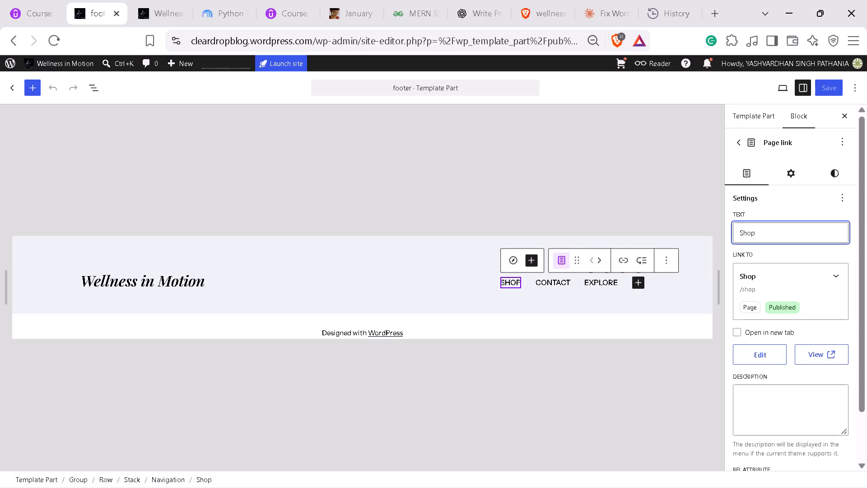
pyautogui.click(788, 275)
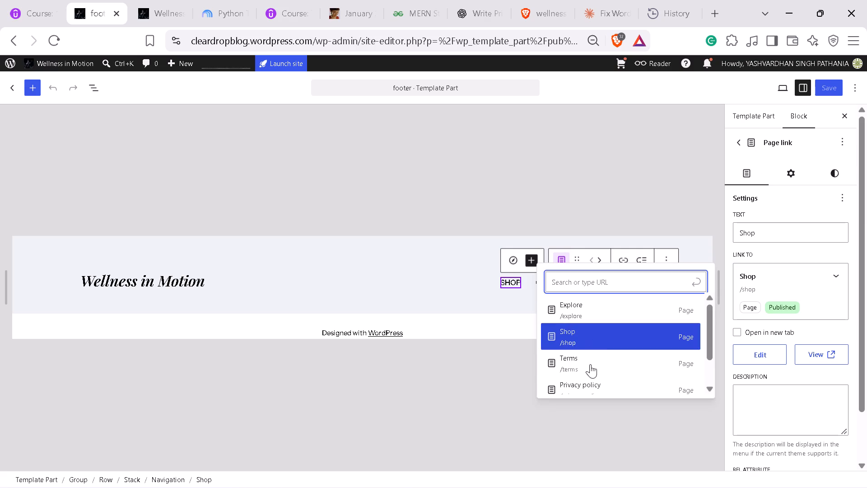
pyautogui.click(590, 366)
pyautogui.click(773, 227)
pyautogui.moveTo(773, 227); pyautogui.dragTo(684, 230)
pyautogui.press('t')
pyautogui.press('e')
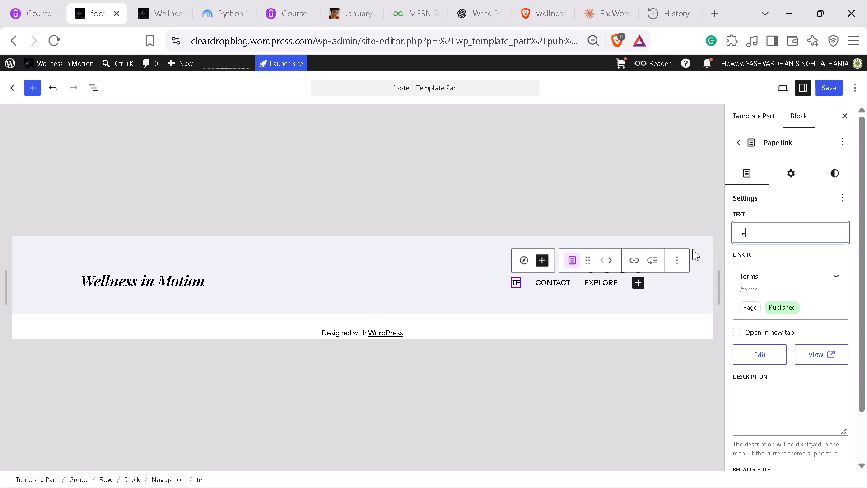
pyautogui.press('r')
pyautogui.press('m')
pyautogui.press('s')
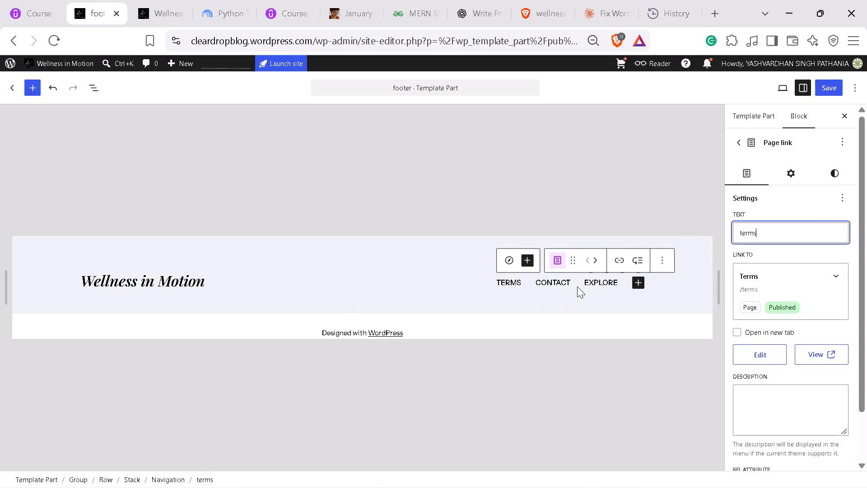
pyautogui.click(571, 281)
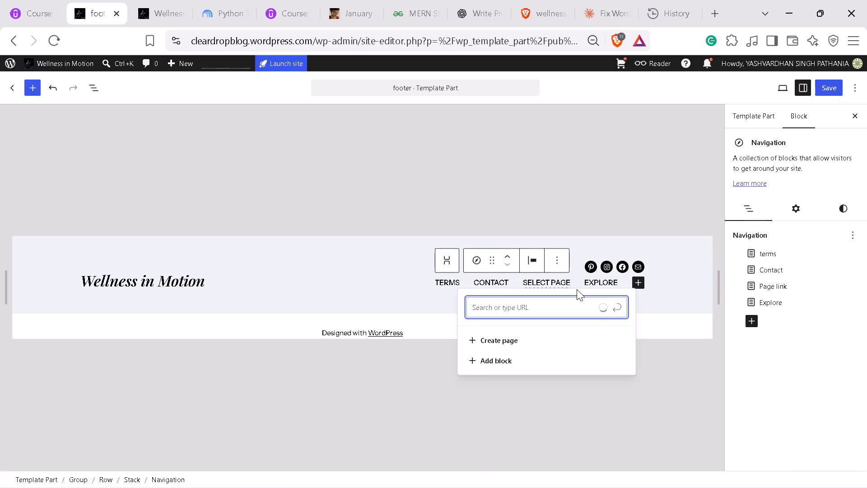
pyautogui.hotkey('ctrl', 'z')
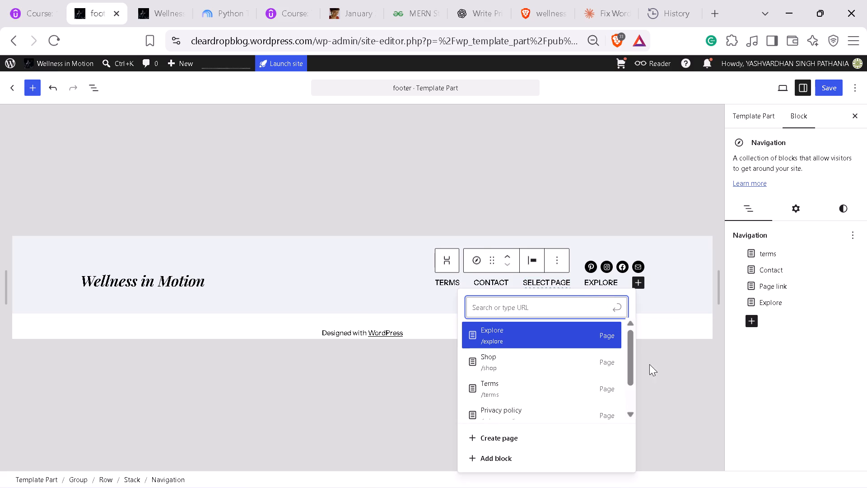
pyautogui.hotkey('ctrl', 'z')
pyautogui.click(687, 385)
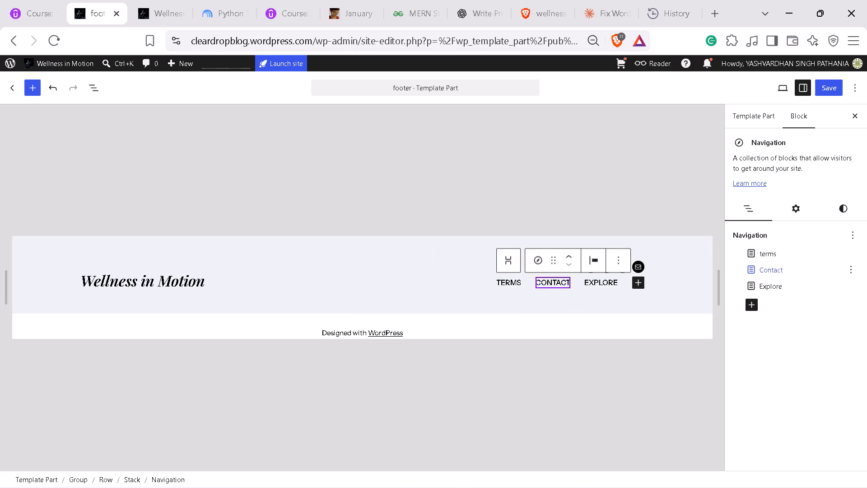
# Change the footer navigation's Explore link text to "privacy policy" and link it to the Privacy policy page.
pyautogui.click(776, 270)
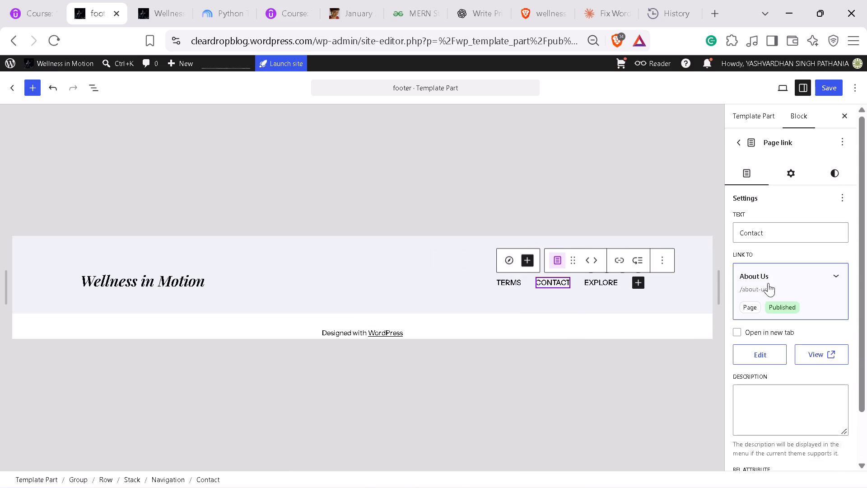
pyautogui.click(604, 278)
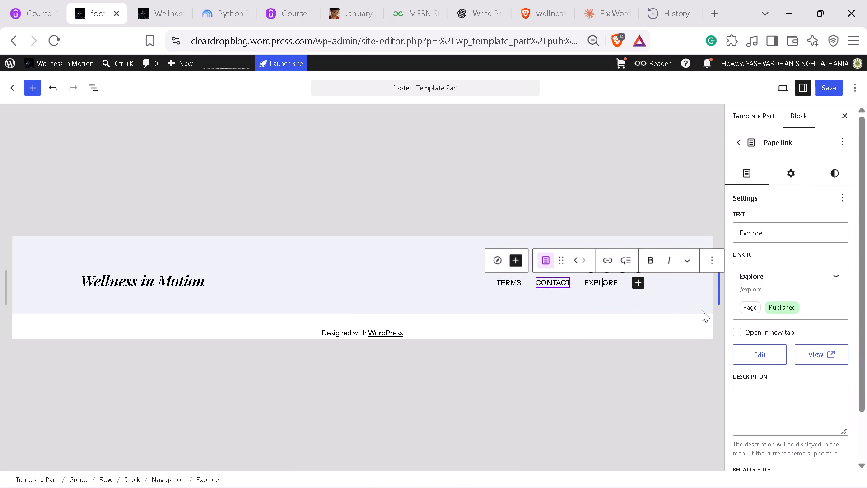
pyautogui.click(765, 235)
pyautogui.moveTo(765, 235); pyautogui.dragTo(697, 235)
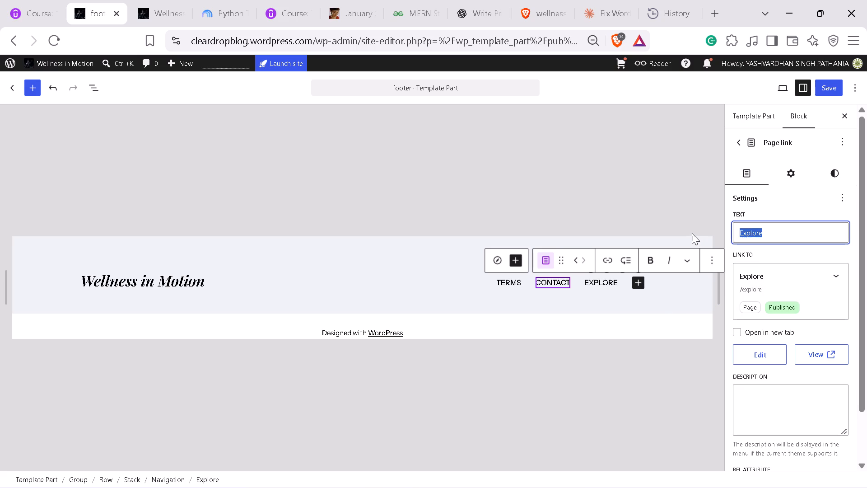
pyautogui.press('p')
pyautogui.write('rivacy')
pyautogui.press('space')
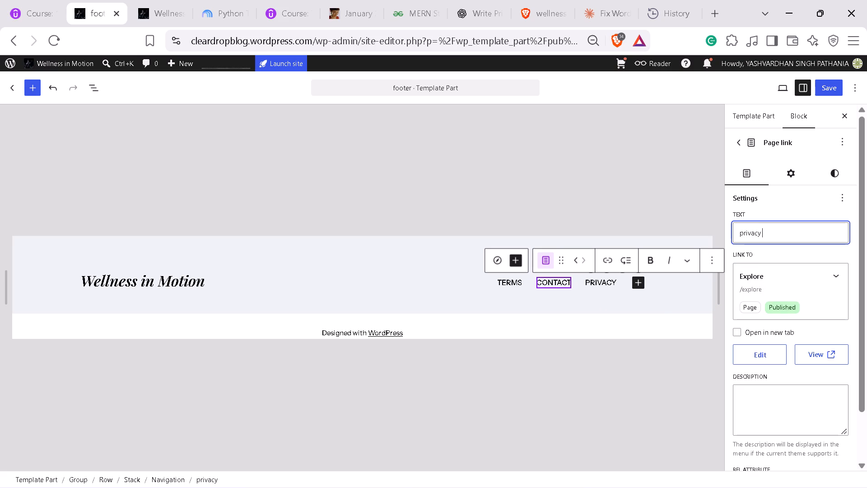
pyautogui.press('BackSpace')
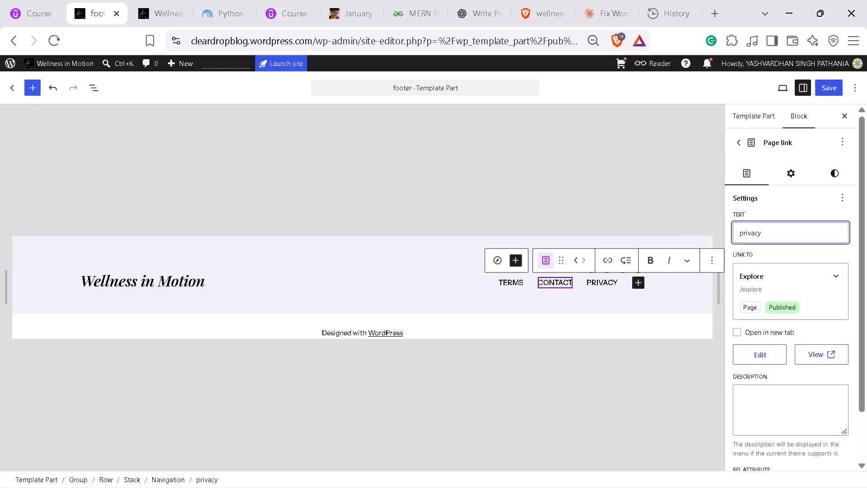
pyautogui.press('space')
pyautogui.write('policy')
pyautogui.click(788, 291)
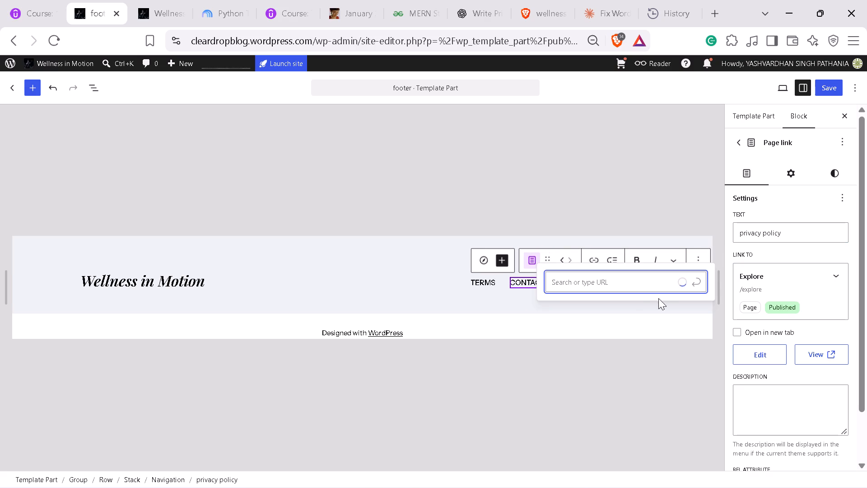
pyautogui.click(597, 385)
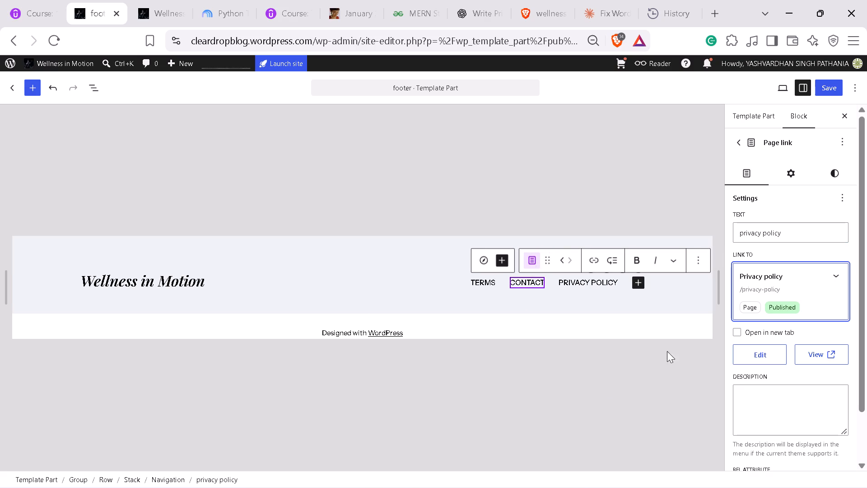
# Save the changed links in the footer template part.
pyautogui.click(837, 85)
pyautogui.click(835, 88)
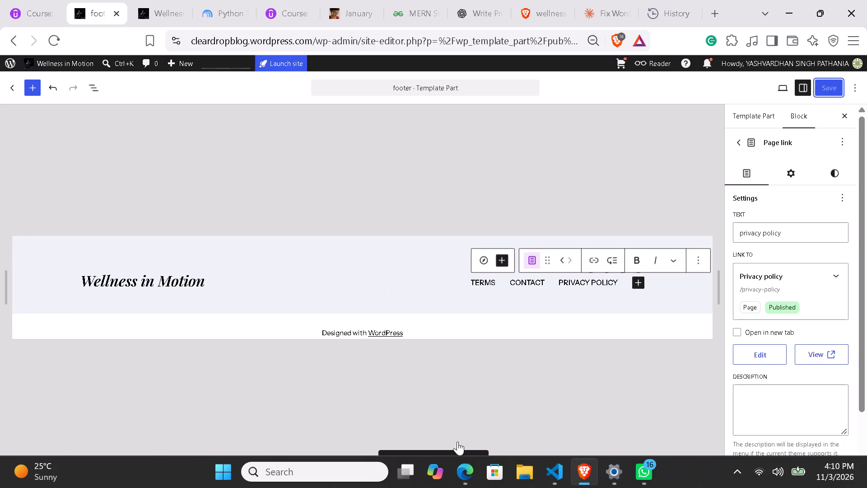
pyautogui.click(461, 453)
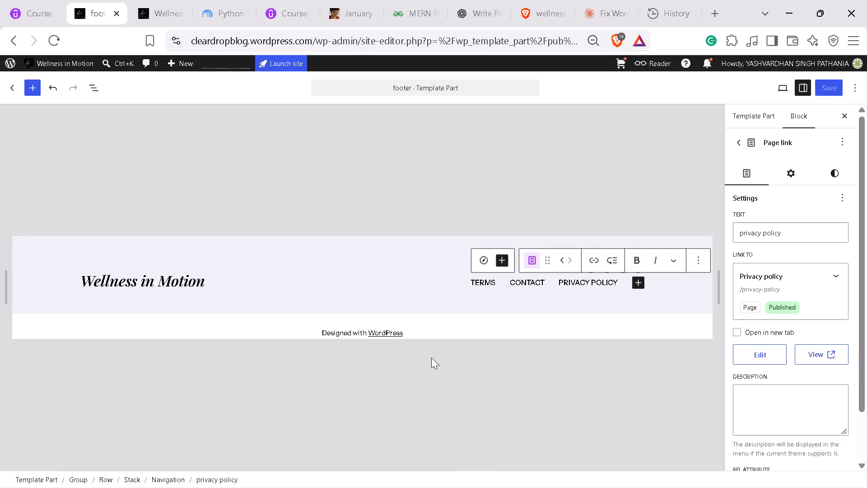
# Visit the Wellness in Motion site and compare the menu links in its header and footer.
pyautogui.click(76, 70)
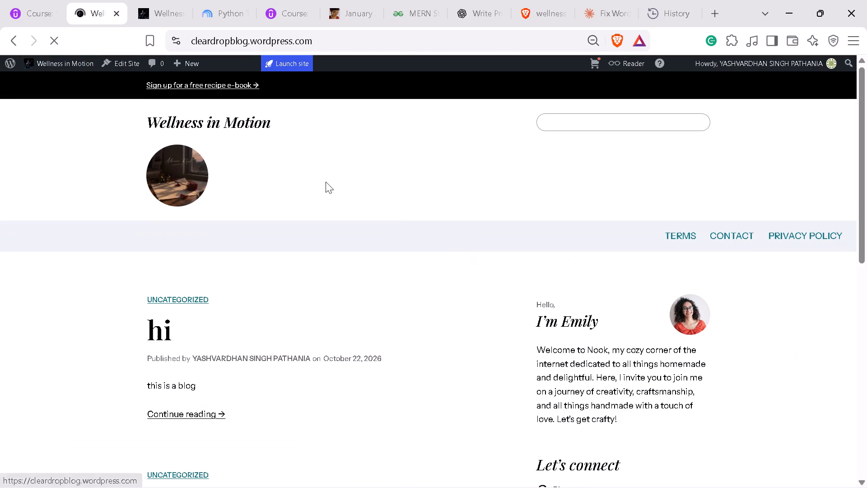
pyautogui.scroll(-7, 570, 319)
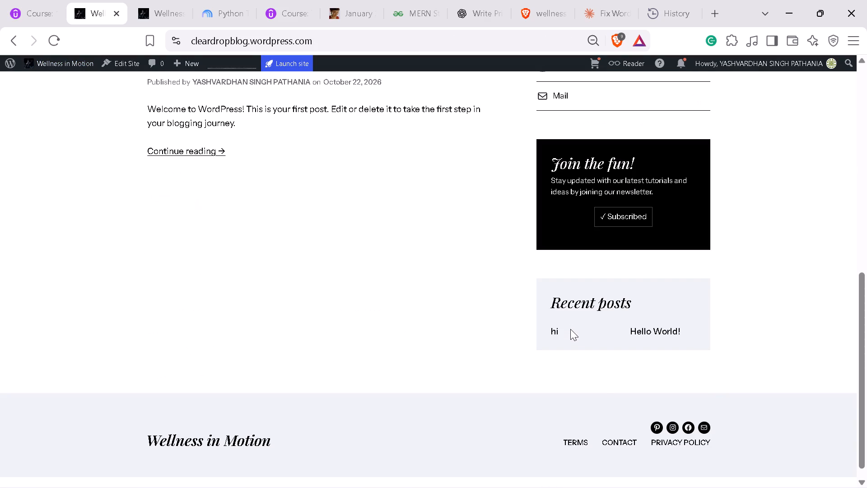
pyautogui.scroll(-1, 570, 329)
pyautogui.scroll(4, 604, 394)
pyautogui.doubleClick(429, 236)
pyautogui.click(439, 237)
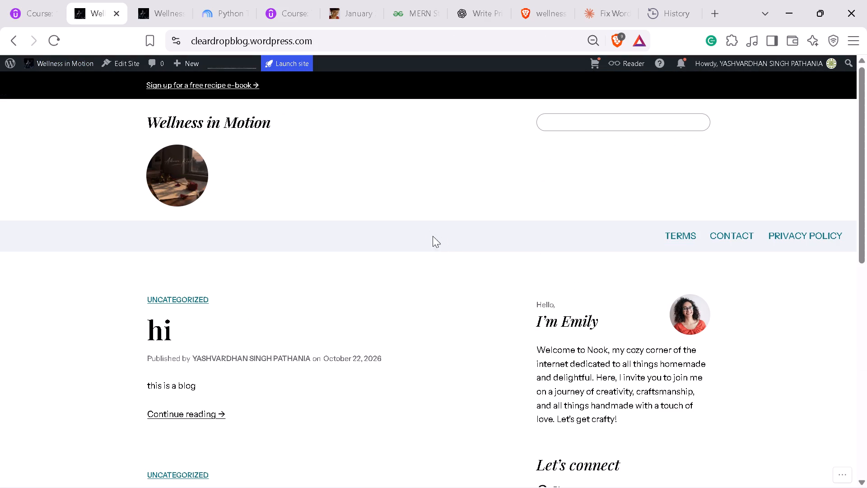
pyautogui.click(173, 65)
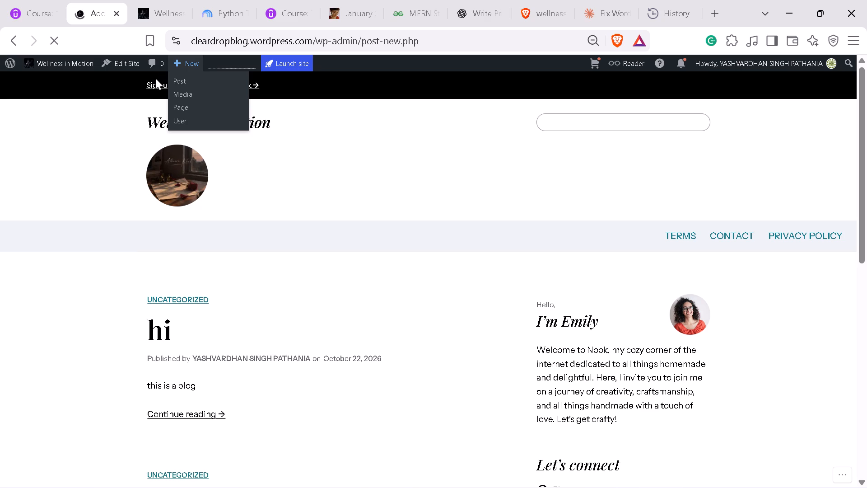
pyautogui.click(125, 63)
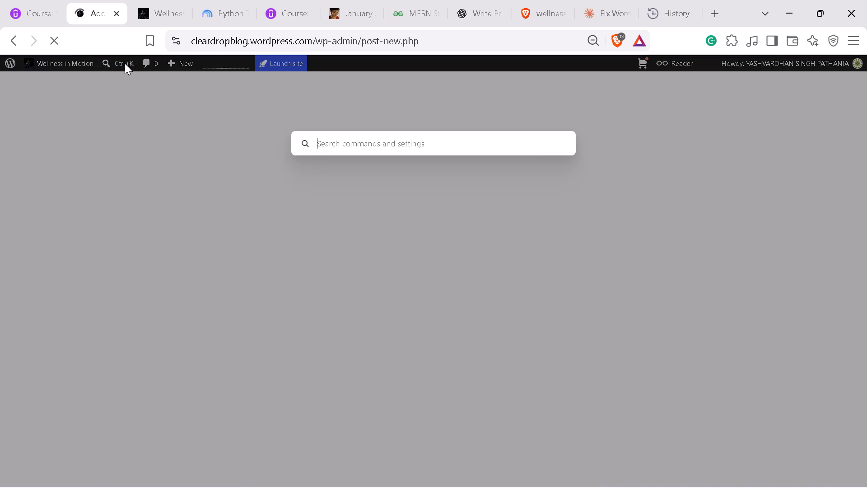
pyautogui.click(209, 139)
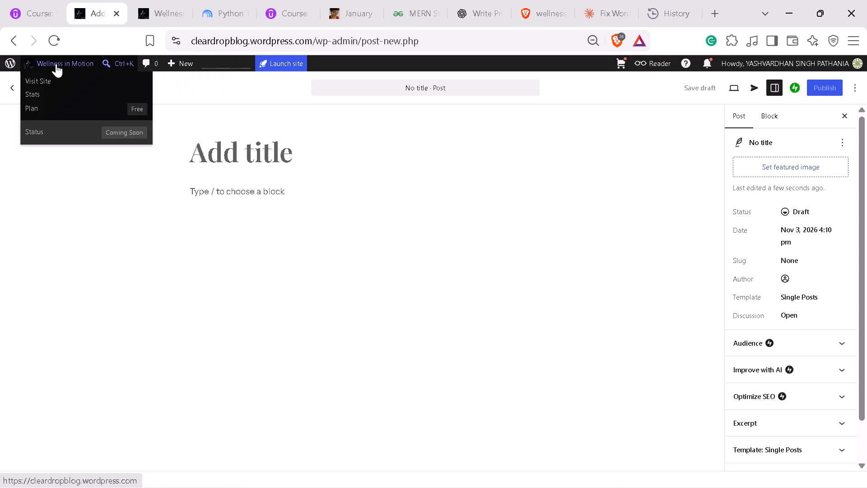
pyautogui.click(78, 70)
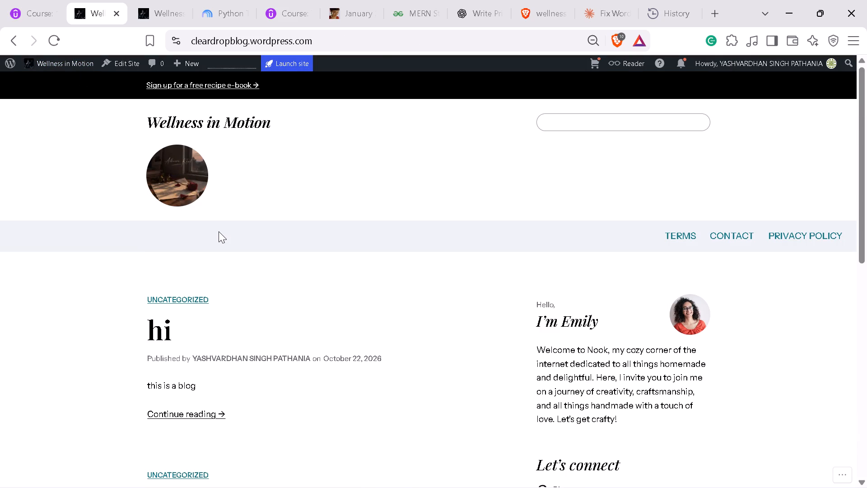
# Reopen the site editor from the site and check the links listed under Navigation.
pyautogui.click(219, 231)
pyautogui.click(112, 63)
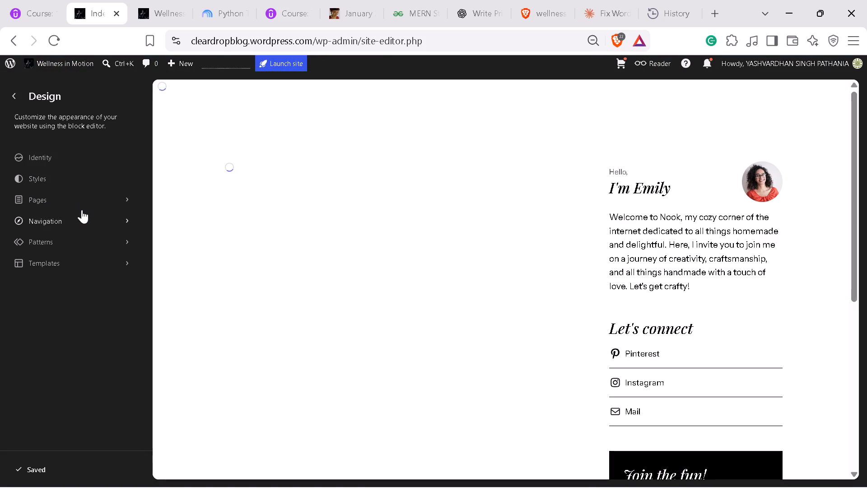
pyautogui.click(85, 216)
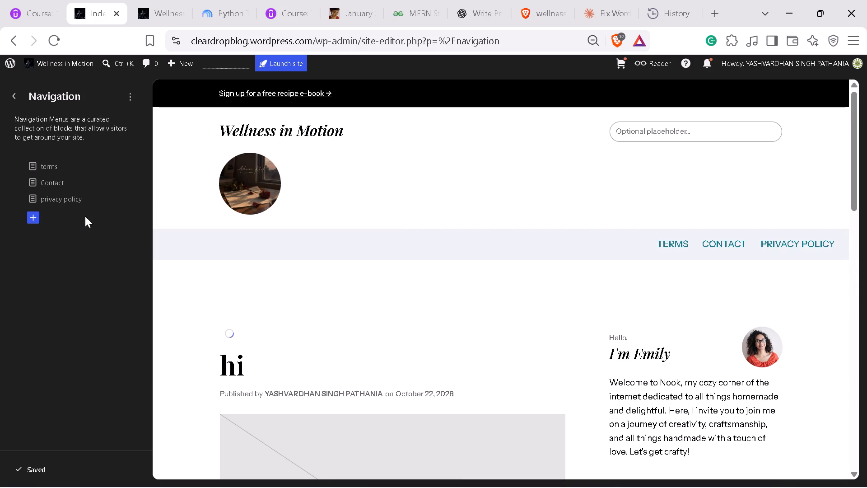
pyautogui.click(12, 90)
# Look through the site editor's Patterns for the header, footer and general template parts and the available pattern categories.
pyautogui.click(91, 249)
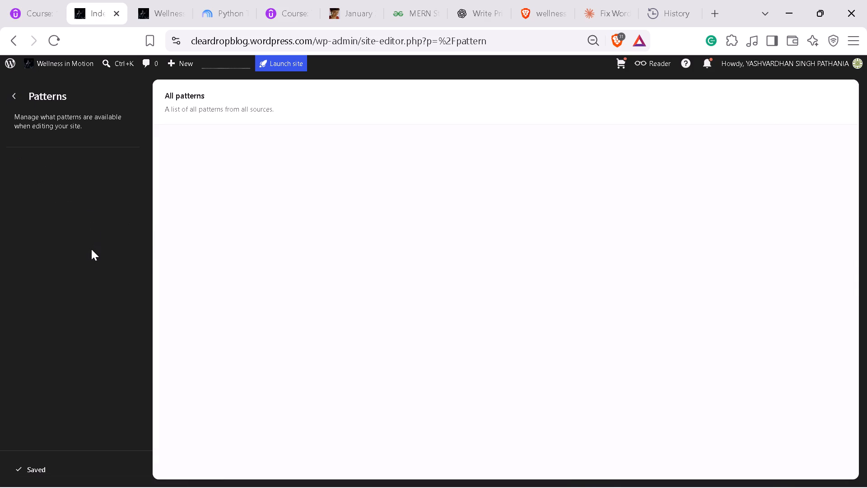
pyautogui.click(70, 175)
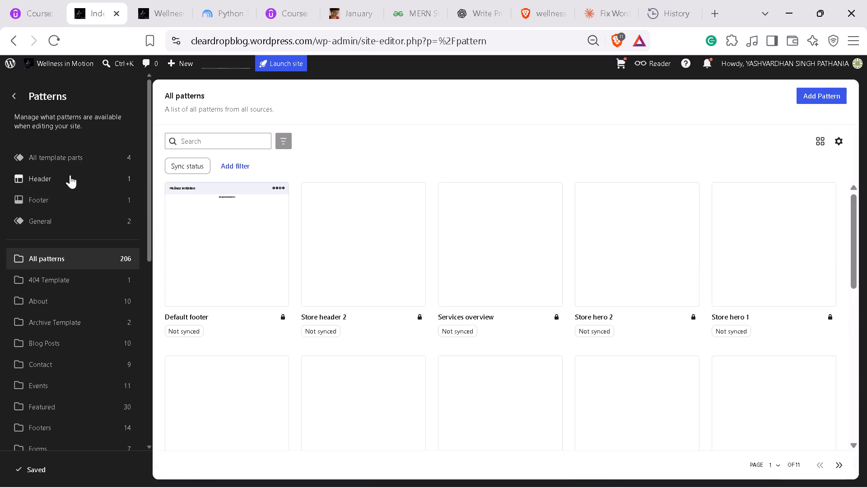
pyautogui.click(72, 194)
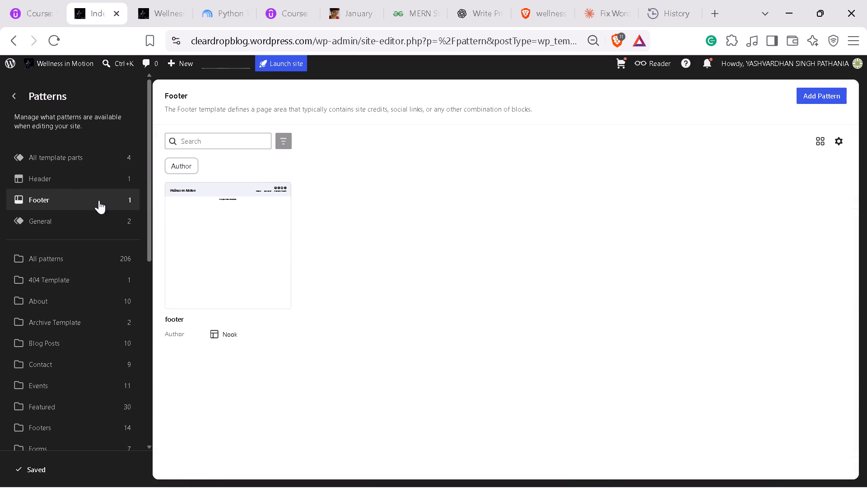
pyautogui.rightClick(191, 194)
pyautogui.click(389, 183)
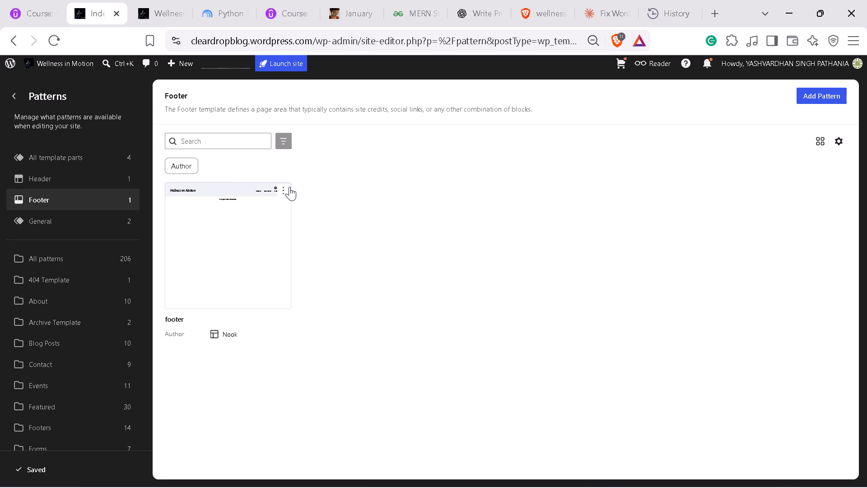
pyautogui.click(284, 189)
pyautogui.click(129, 218)
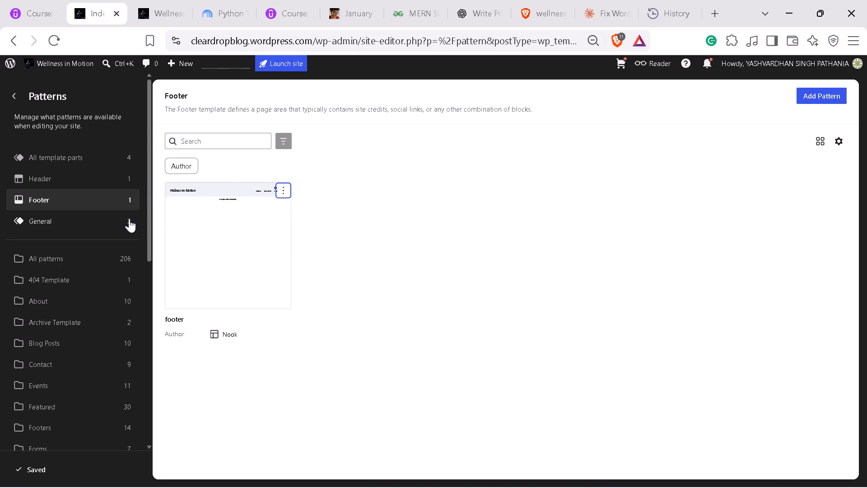
pyautogui.click(127, 219)
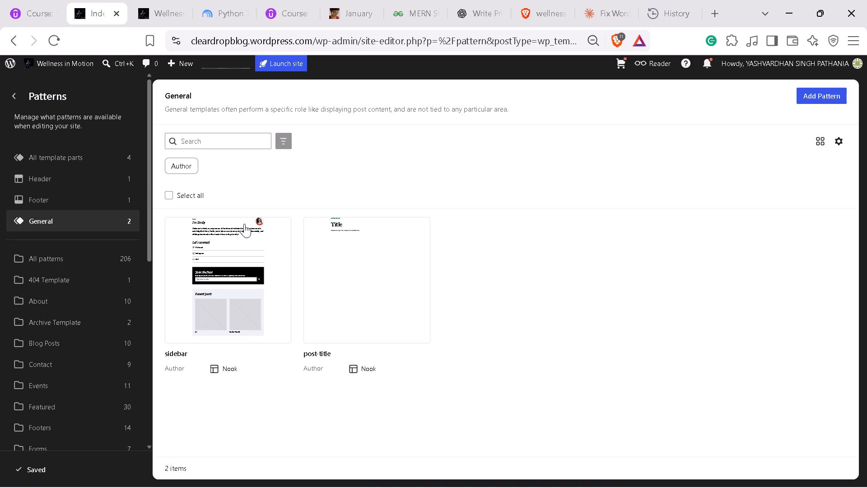
pyautogui.click(85, 161)
pyautogui.scroll(-1, 75, 356)
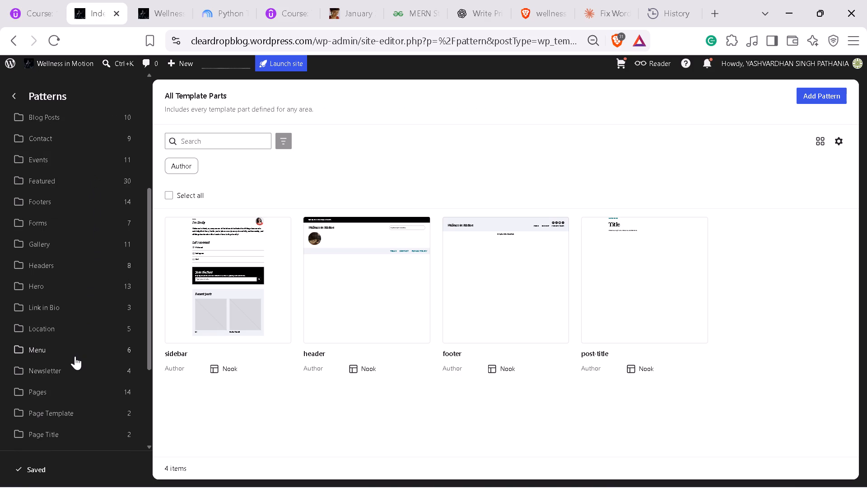
pyautogui.scroll(-4, 75, 356)
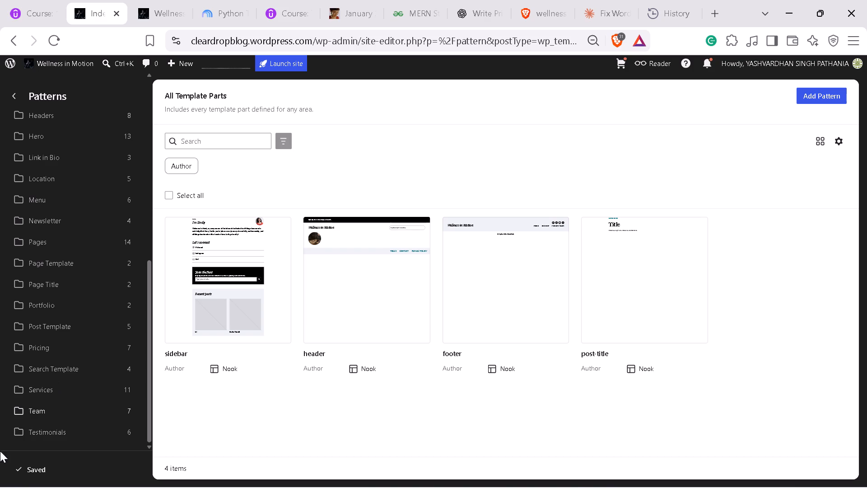
pyautogui.click(454, 227)
pyautogui.click(315, 225)
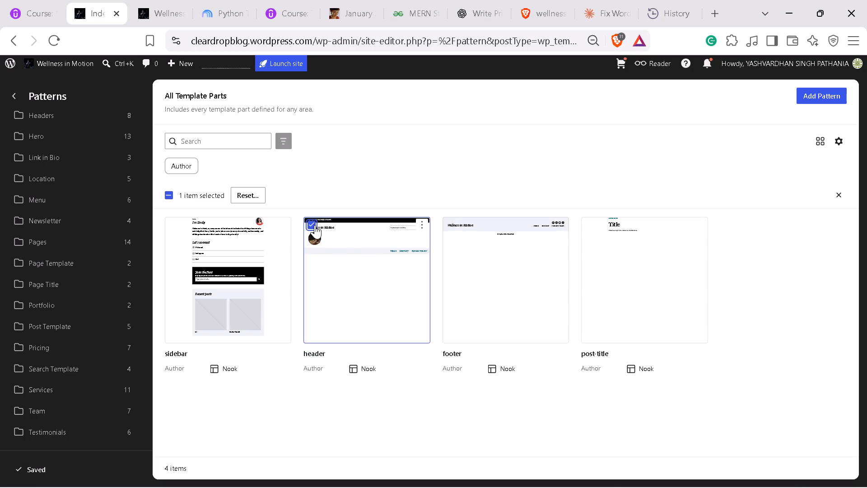
pyautogui.click(461, 226)
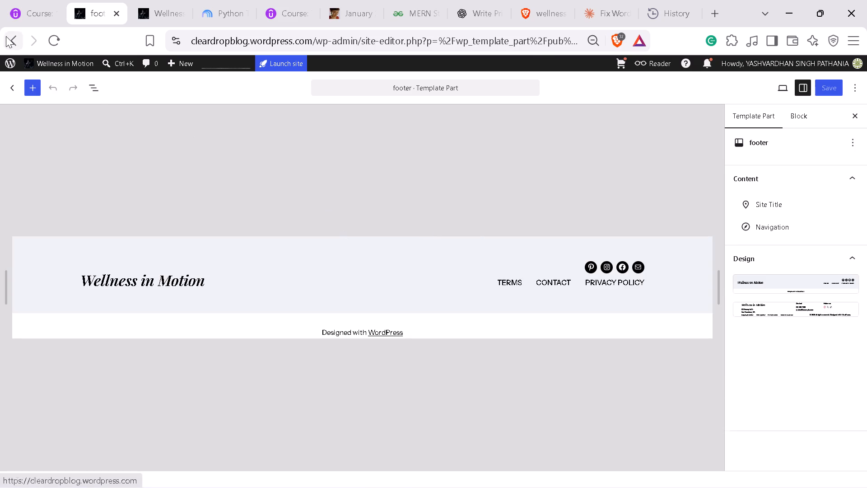
pyautogui.click(6, 37)
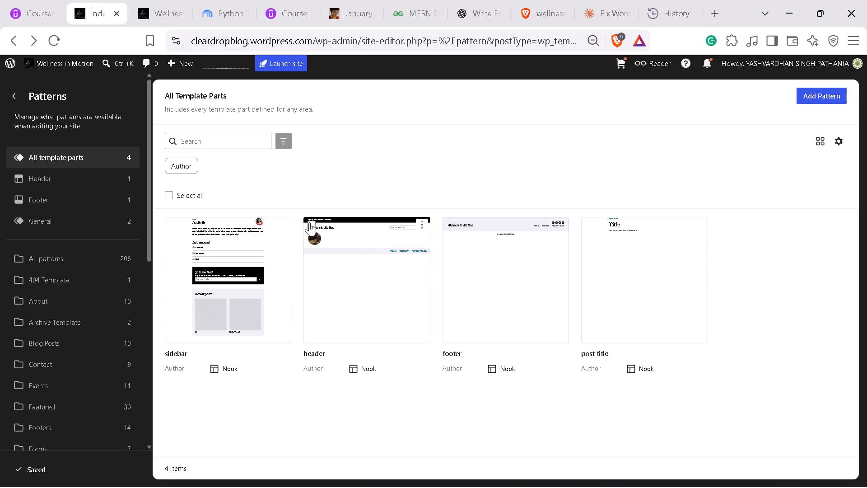
pyautogui.click(312, 225)
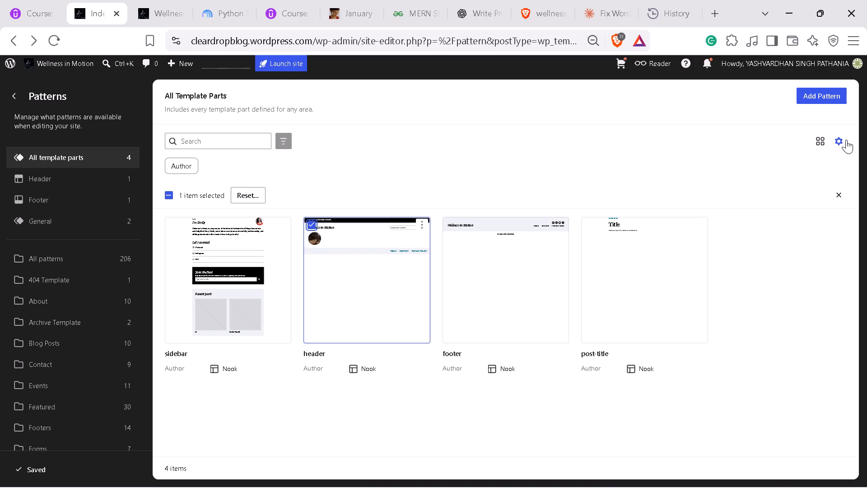
pyautogui.click(834, 143)
pyautogui.scroll(-3, 740, 298)
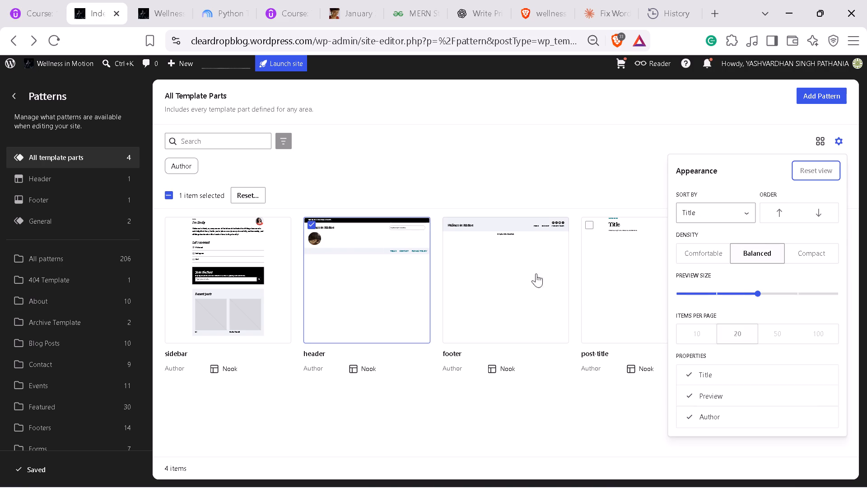
pyautogui.click(427, 224)
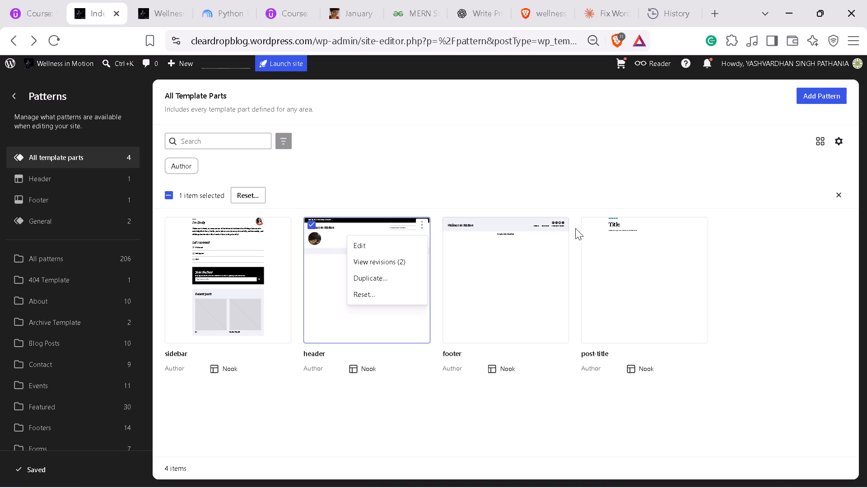
pyautogui.click(558, 227)
pyautogui.click(558, 227)
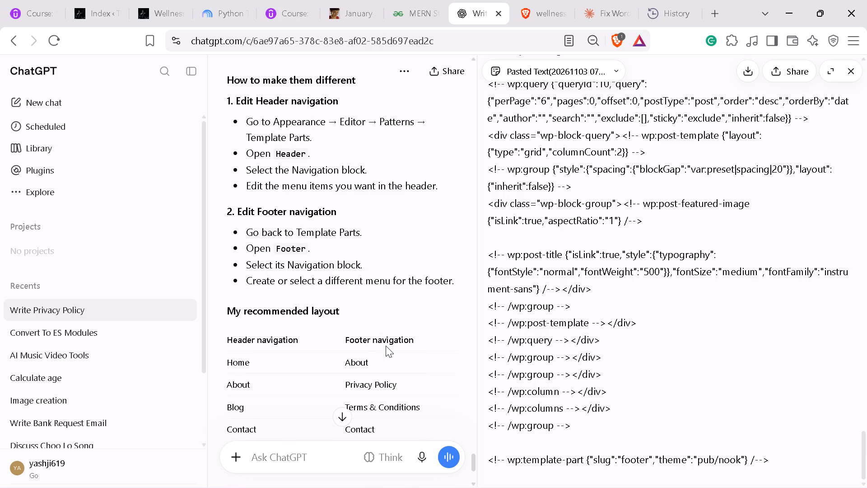
pyautogui.scroll(-1, 386, 346)
# Switch back to the site editor's Patterns and open the header template part for editing.
pyautogui.click(144, 0)
pyautogui.click(107, 0)
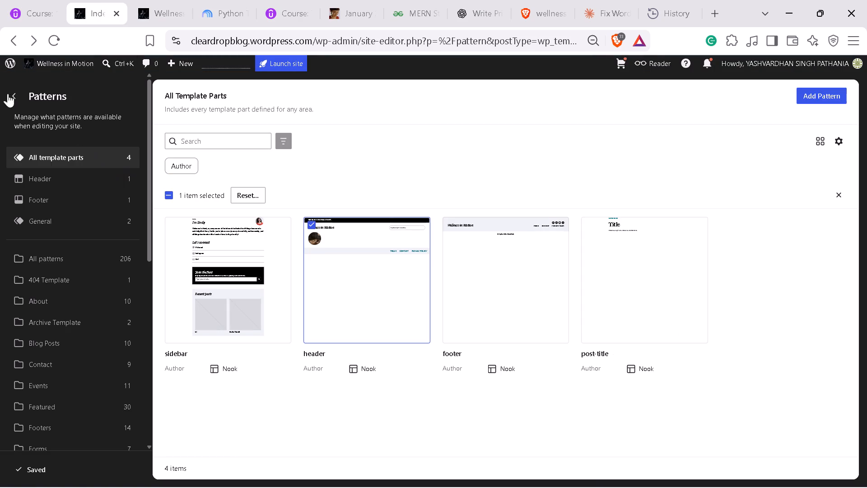
pyautogui.click(59, 203)
pyautogui.click(284, 186)
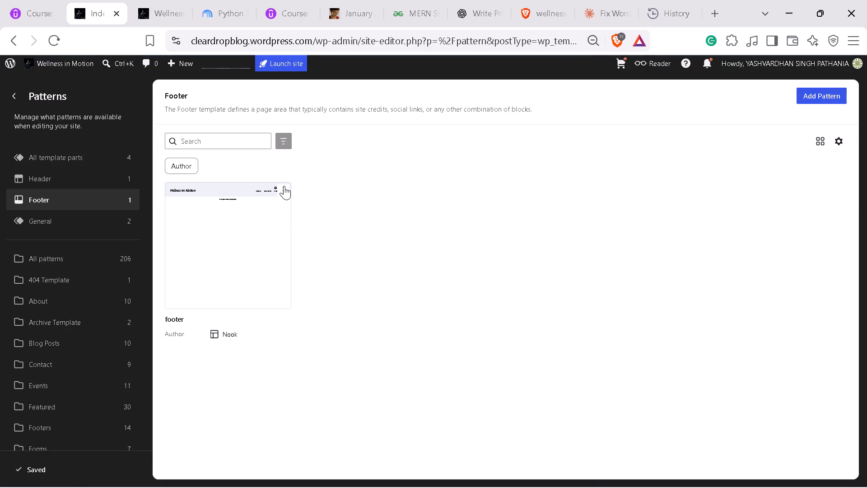
pyautogui.click(90, 174)
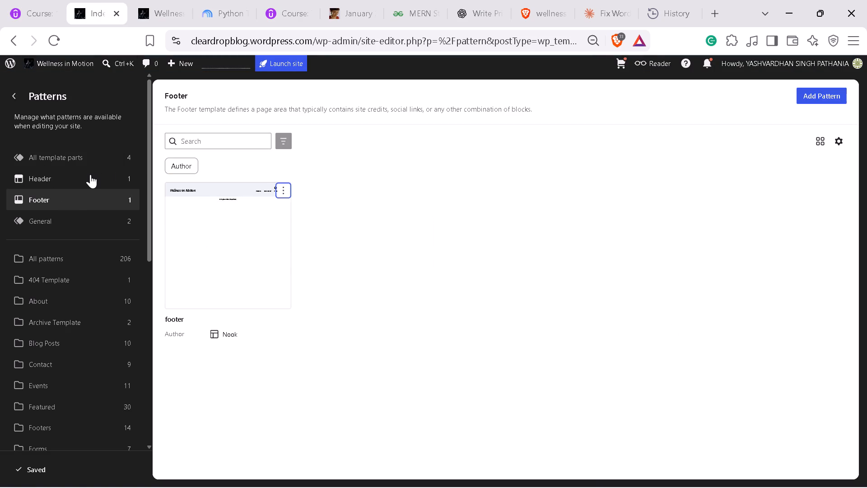
pyautogui.click(90, 174)
pyautogui.click(177, 224)
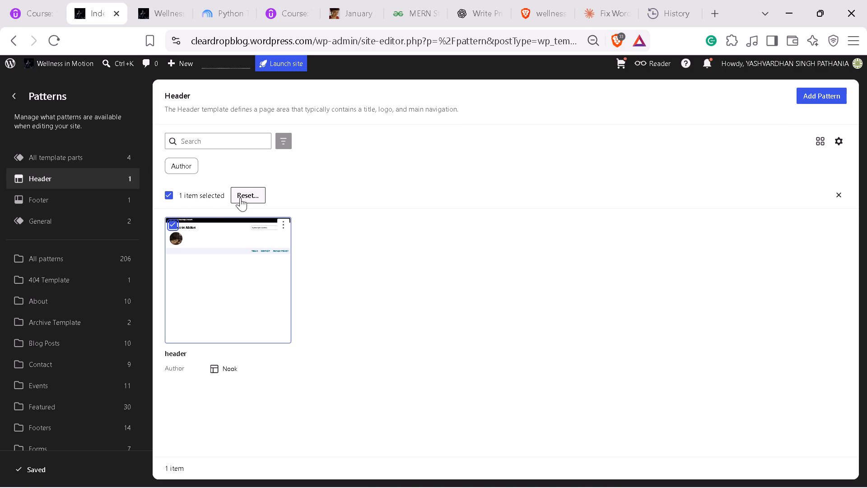
pyautogui.click(288, 222)
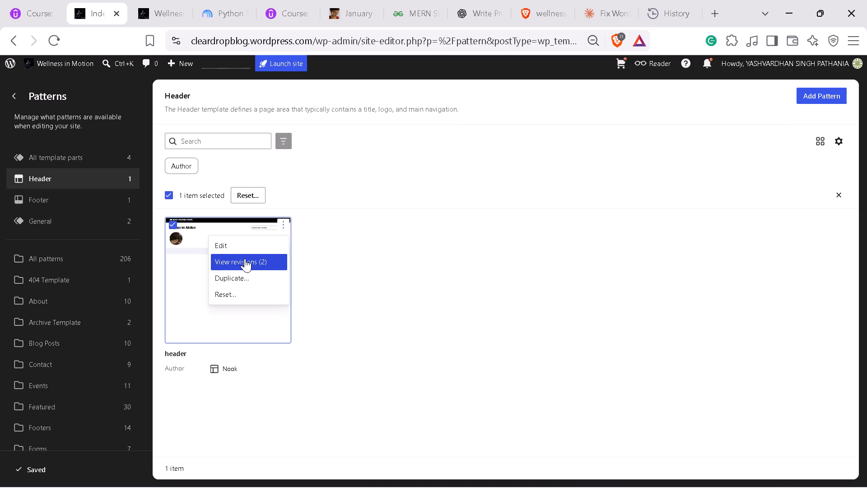
pyautogui.click(245, 251)
# Change the text of the Terms link in the header navigation to "shop".
pyautogui.click(546, 369)
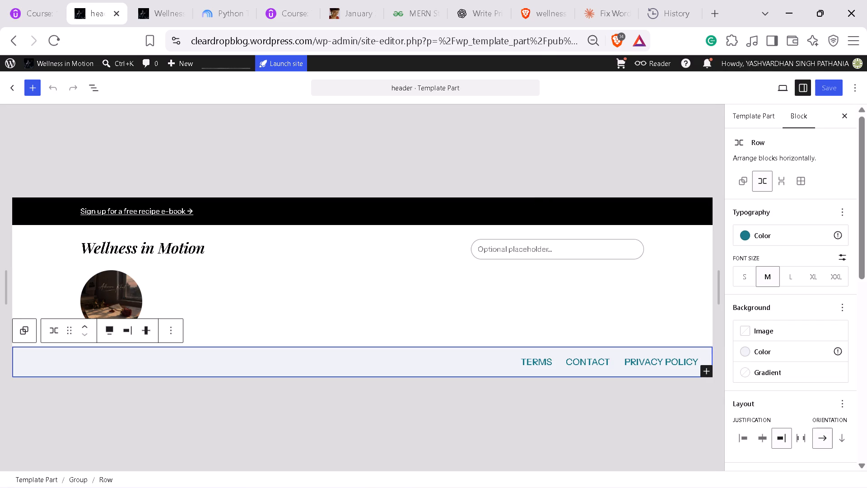
pyautogui.doubleClick(546, 369)
pyautogui.doubleClick(540, 362)
pyautogui.click(517, 362)
pyautogui.doubleClick(517, 362)
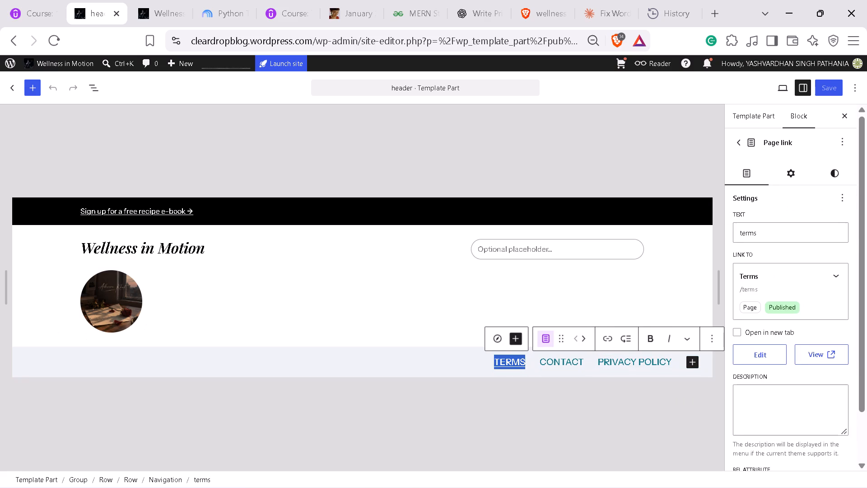
pyautogui.click(767, 223)
pyautogui.moveTo(767, 233); pyautogui.dragTo(701, 243)
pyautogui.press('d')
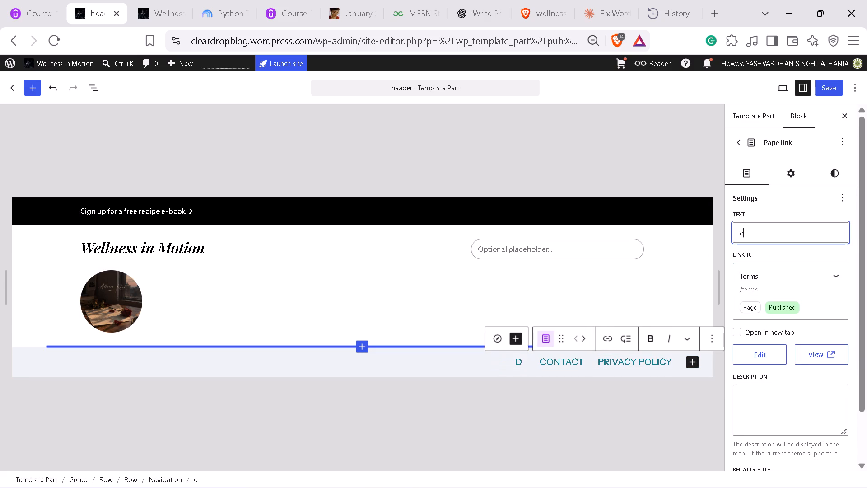
pyautogui.press('BackSpace')
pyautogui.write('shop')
# Point the header's shop link to the Shop page (/shop).
pyautogui.doubleClick(793, 259)
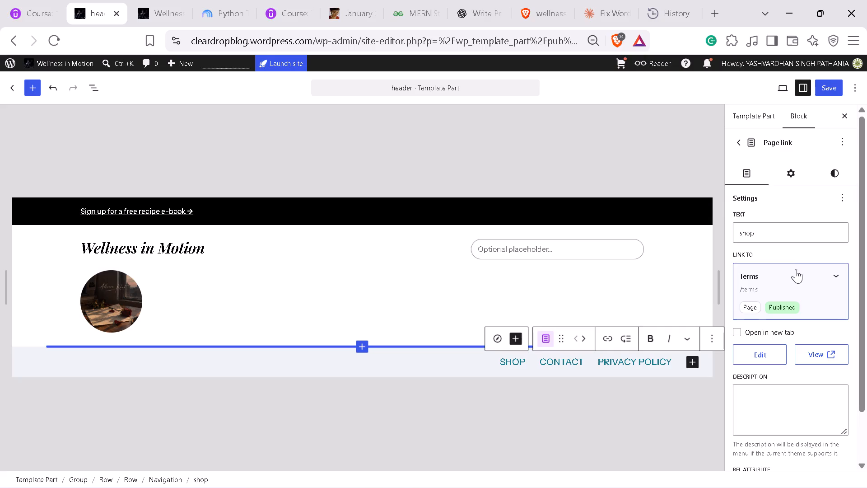
pyautogui.click(796, 270)
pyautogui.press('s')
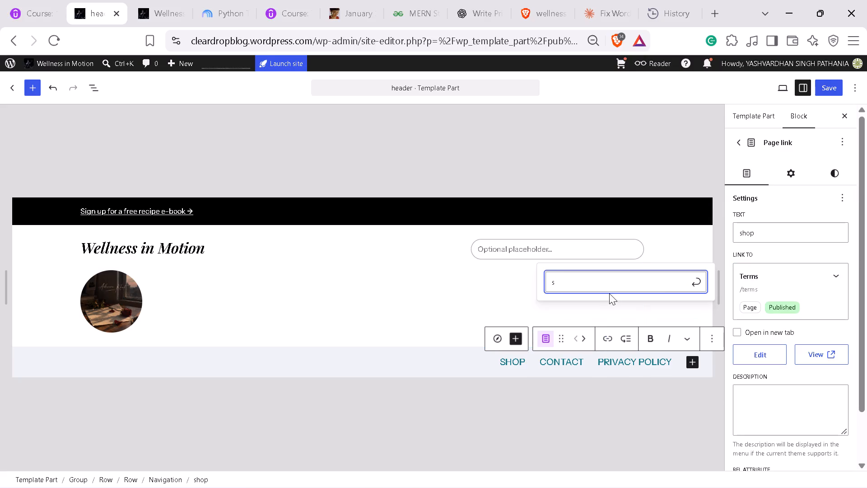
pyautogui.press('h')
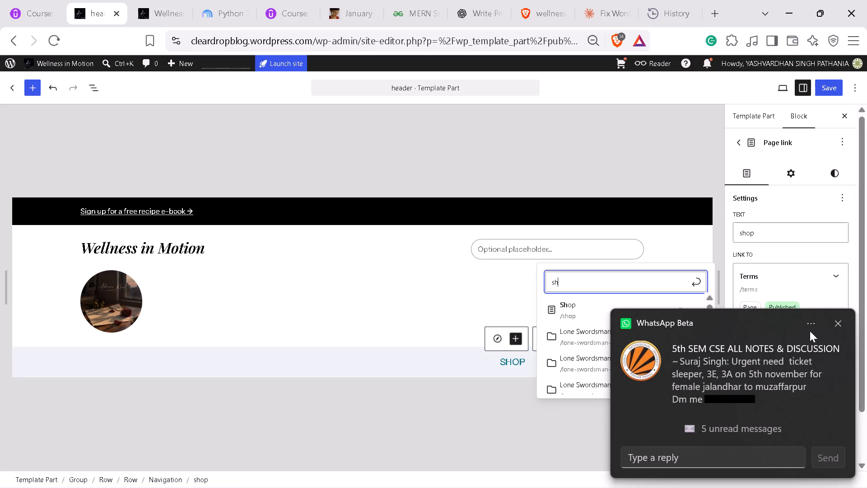
pyautogui.click(838, 324)
pyautogui.click(615, 308)
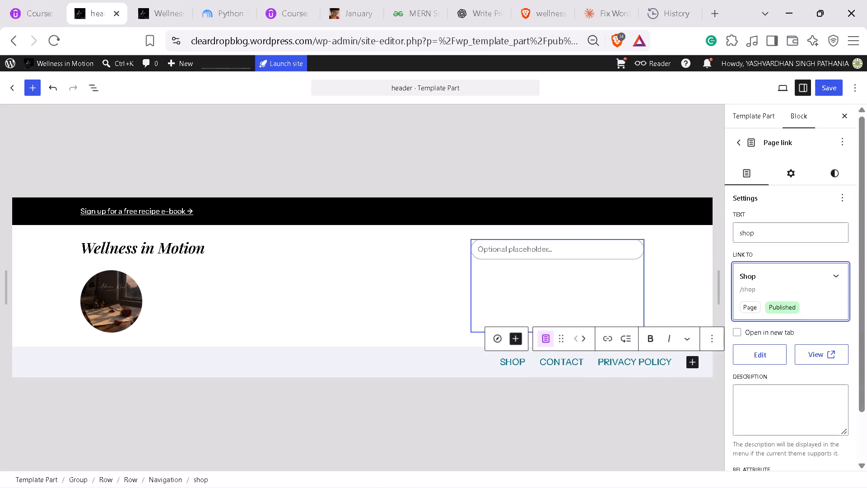
# Change the Contact link in the header navigation to read "explore" and point it to the Explore page (/explore).
pyautogui.click(566, 364)
pyautogui.doubleClick(566, 364)
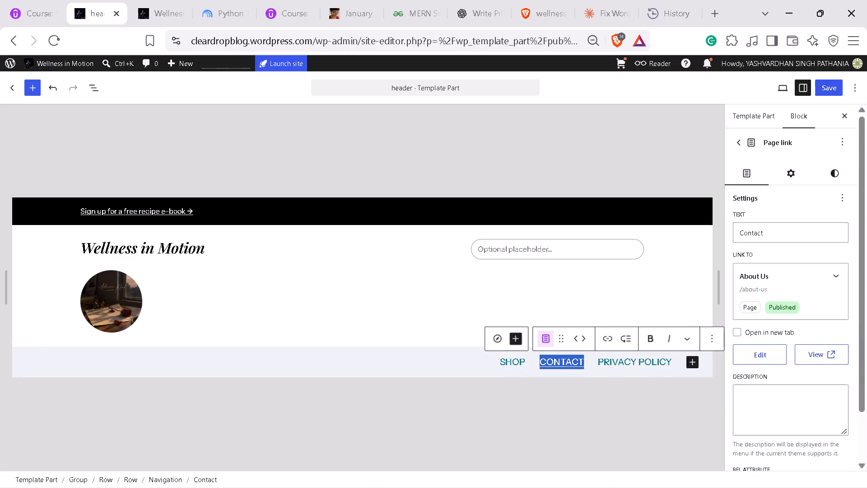
pyautogui.click(616, 366)
pyautogui.click(781, 238)
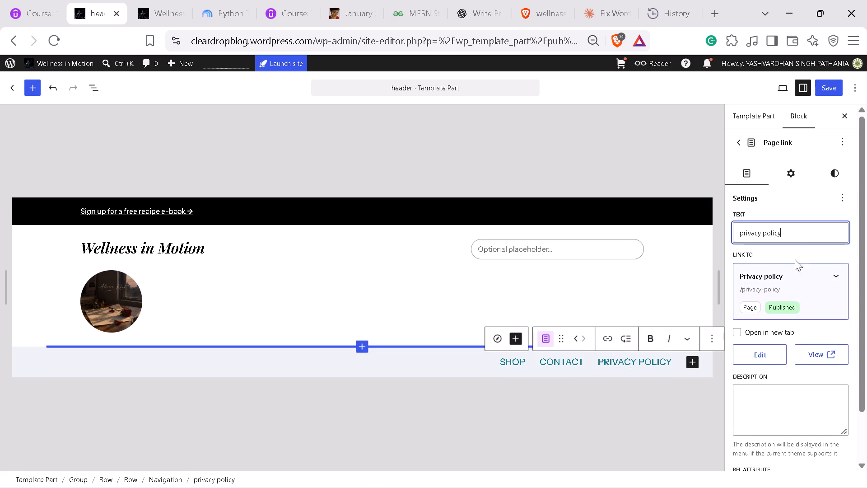
pyautogui.click(569, 362)
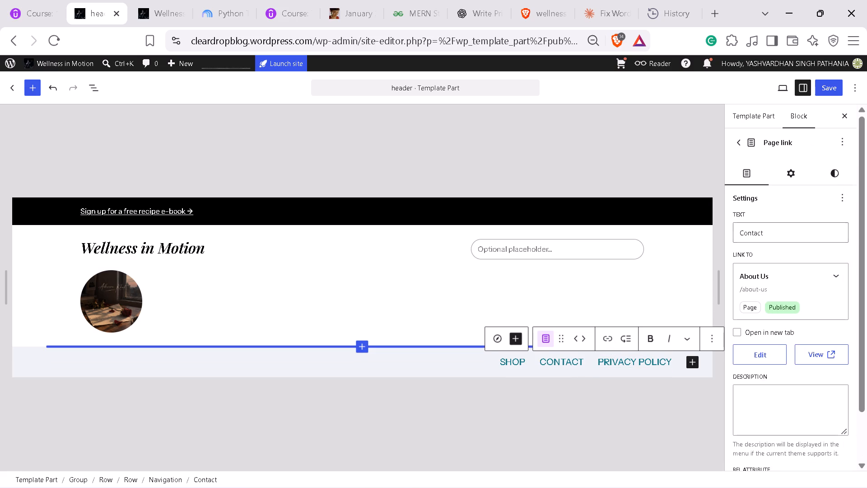
pyautogui.click(776, 239)
pyautogui.hotkey('ctrl', 'a')
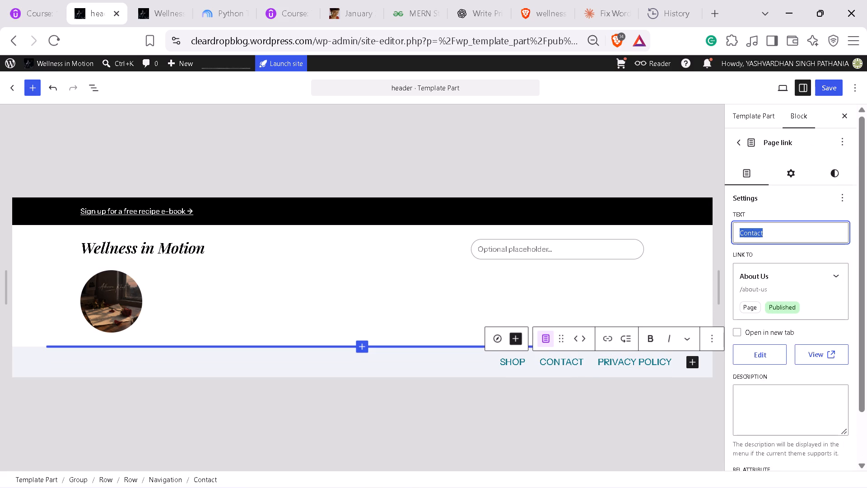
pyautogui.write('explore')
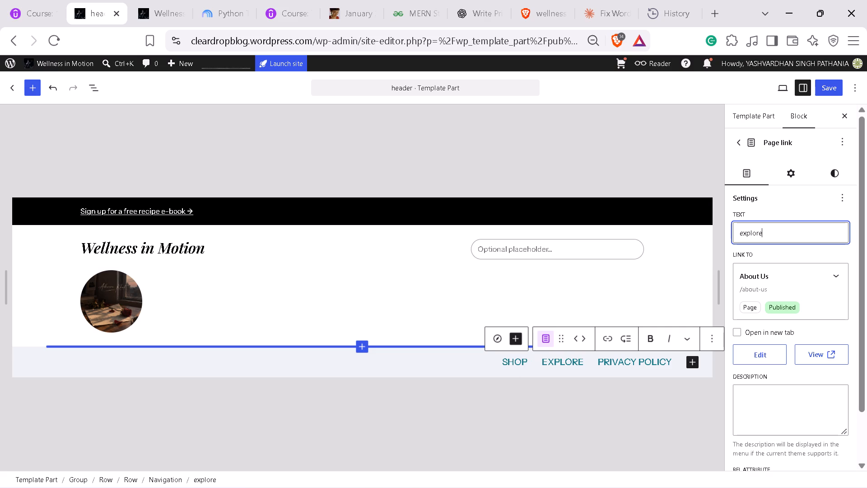
pyautogui.click(760, 285)
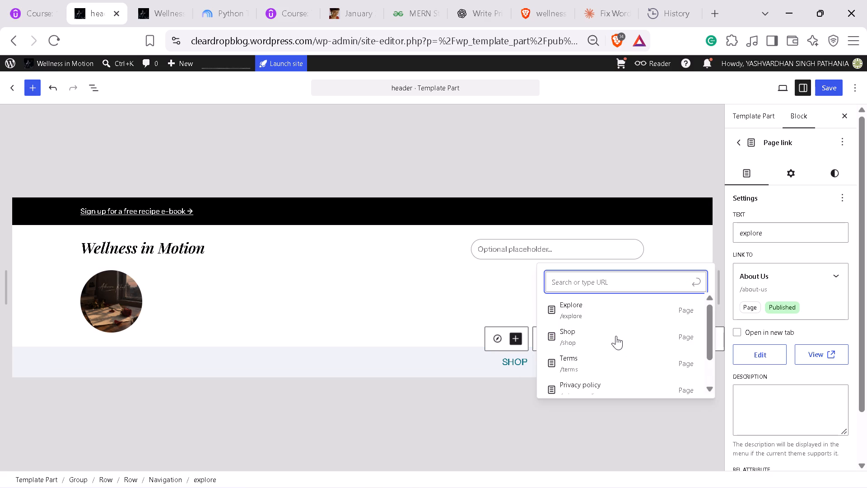
pyautogui.click(595, 317)
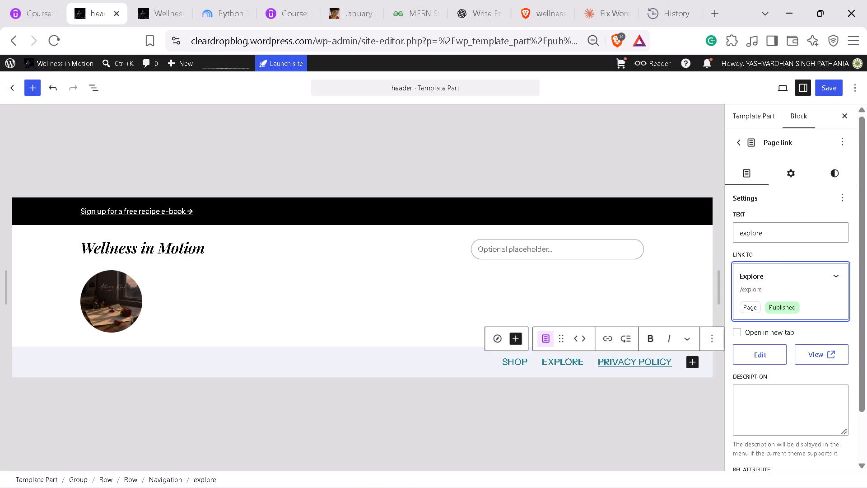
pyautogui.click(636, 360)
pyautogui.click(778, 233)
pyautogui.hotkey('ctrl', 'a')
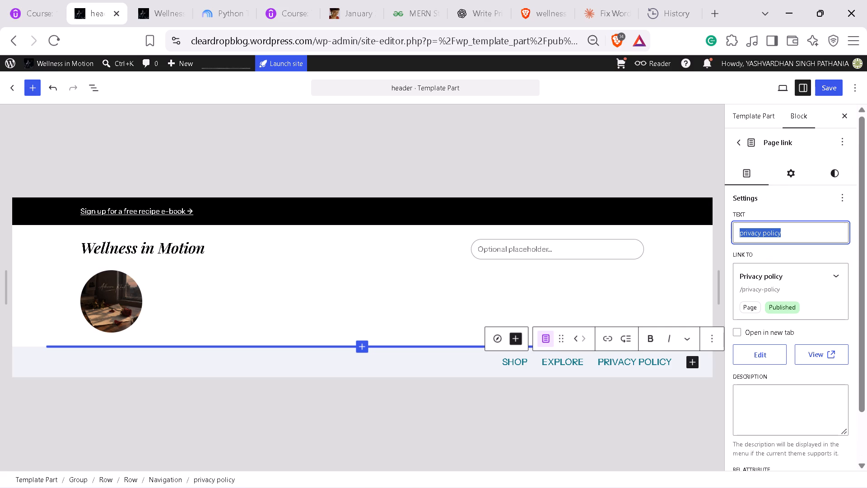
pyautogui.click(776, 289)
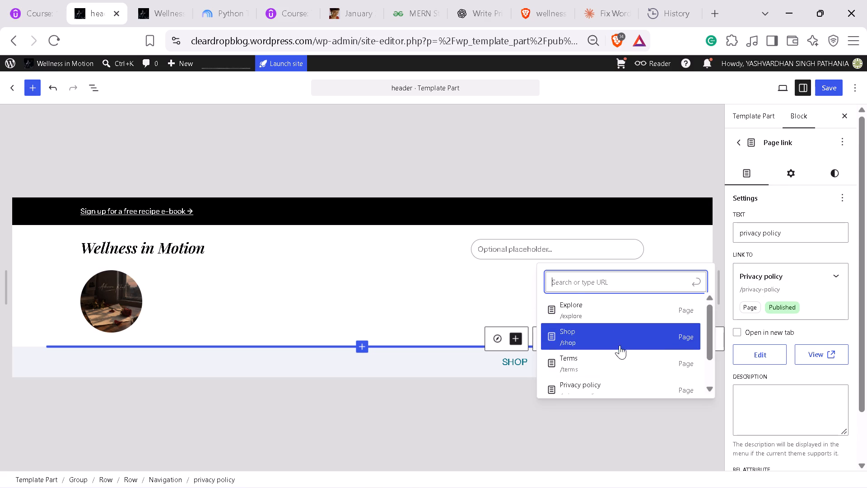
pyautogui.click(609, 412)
# Replace the text of the header navigation's privacy policy link with "Contact".
pyautogui.moveTo(668, 362); pyautogui.dragTo(669, 362)
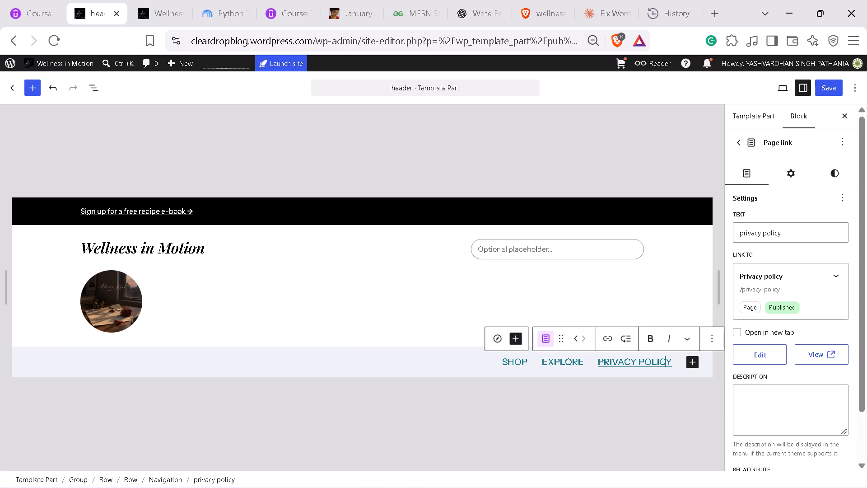
pyautogui.moveTo(669, 362); pyautogui.dragTo(607, 366)
pyautogui.press('BackSpace')
pyautogui.click(676, 361)
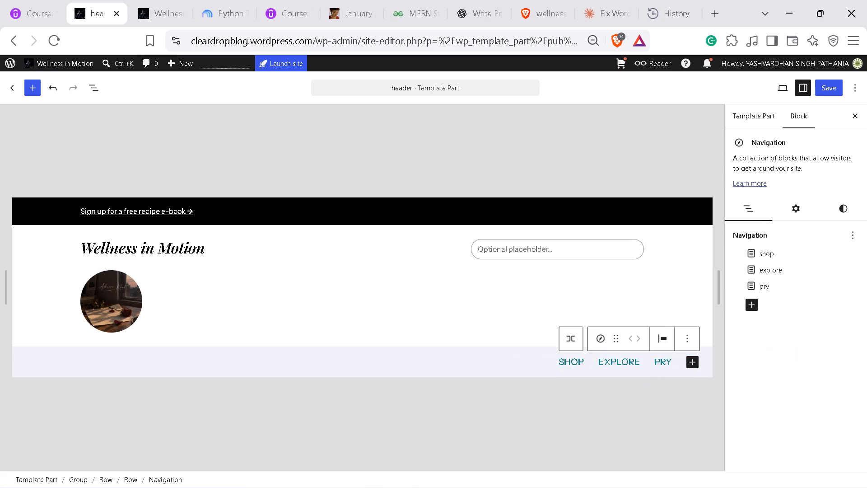
pyautogui.click(674, 366)
pyautogui.click(668, 362)
pyautogui.press('BackSpace')
pyautogui.press('Right')
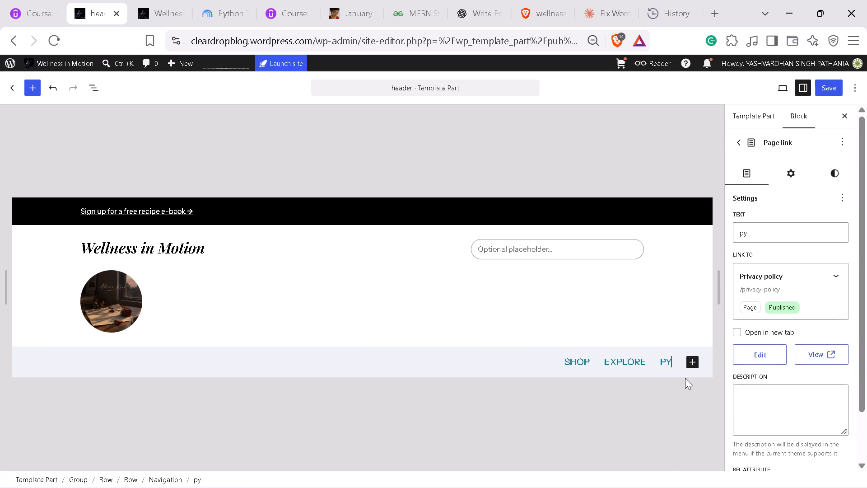
pyautogui.press('BackSpace')
pyautogui.press('BackSpace')
pyautogui.click(655, 436)
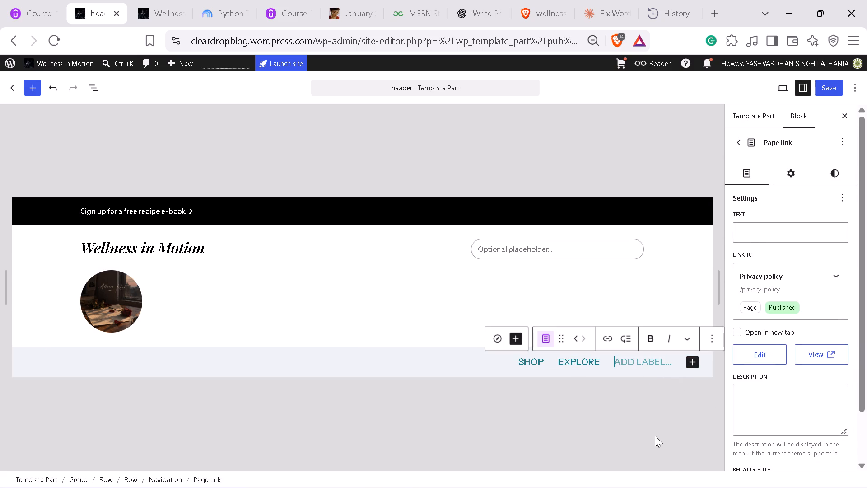
pyautogui.click(631, 296)
pyautogui.click(671, 370)
pyautogui.doubleClick(669, 364)
pyautogui.write('Co')
pyautogui.write('ntact')
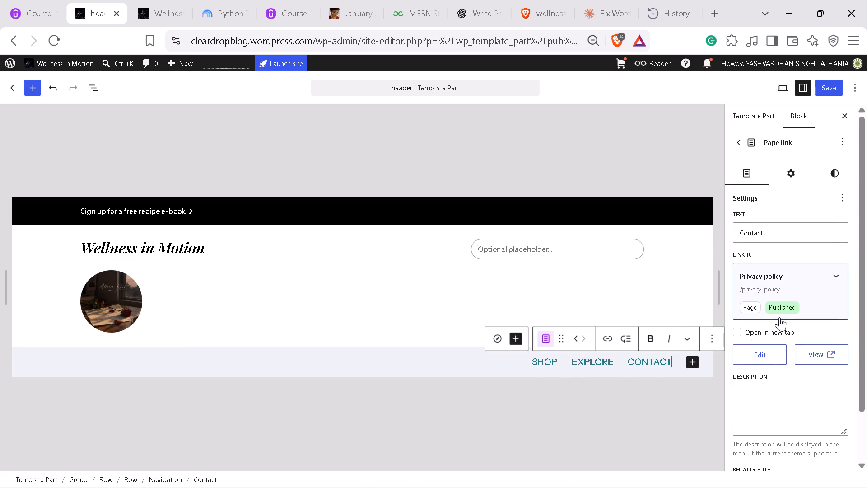
# Link the header navigation's Contact item to the About Us page.
pyautogui.click(779, 317)
pyautogui.click(785, 290)
pyautogui.click(785, 290)
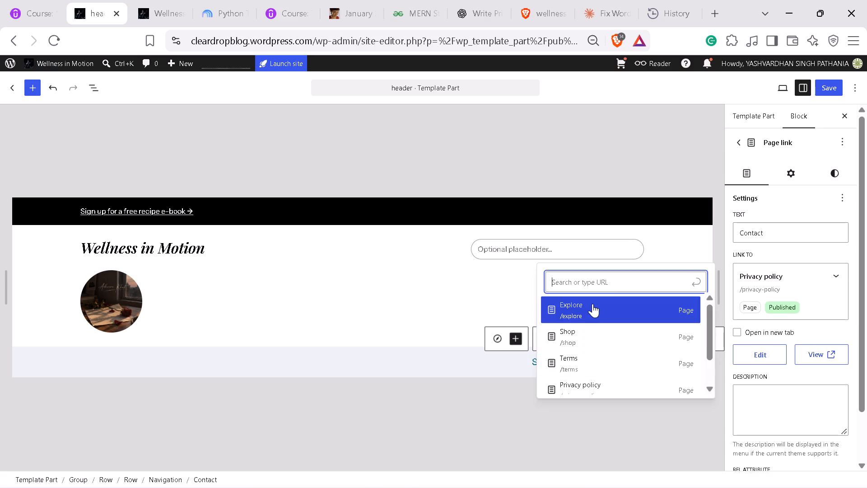
pyautogui.scroll(-1, 594, 356)
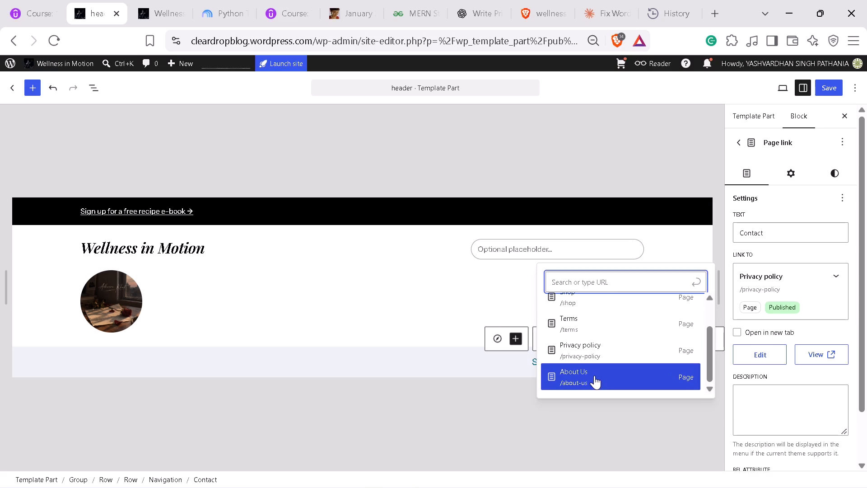
pyautogui.click(602, 376)
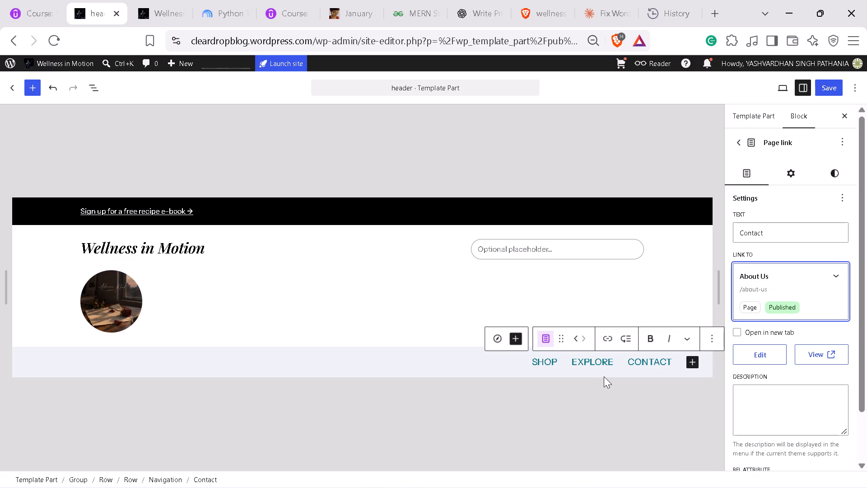
# Look over the About Us page, and back in the header, examine the Contact link's advanced settings and pseudo states.
pyautogui.click(752, 347)
pyautogui.click(487, 366)
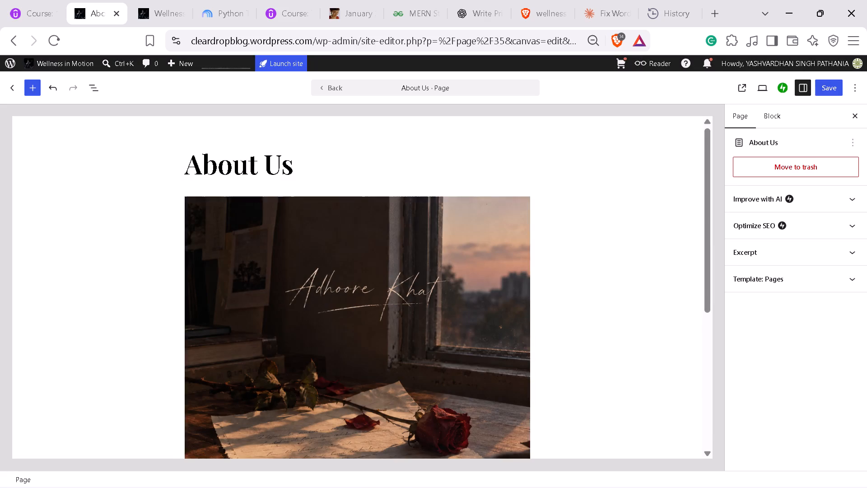
pyautogui.scroll(-4, 685, 360)
pyautogui.scroll(5, 685, 360)
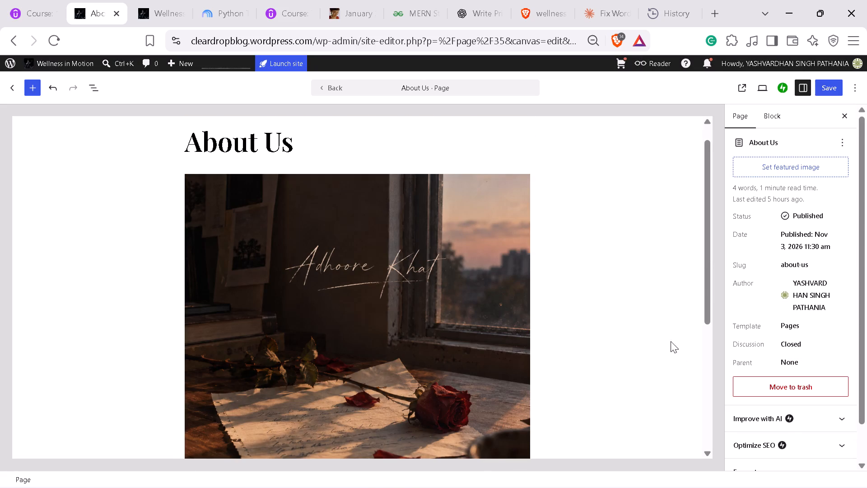
pyautogui.click(10, 38)
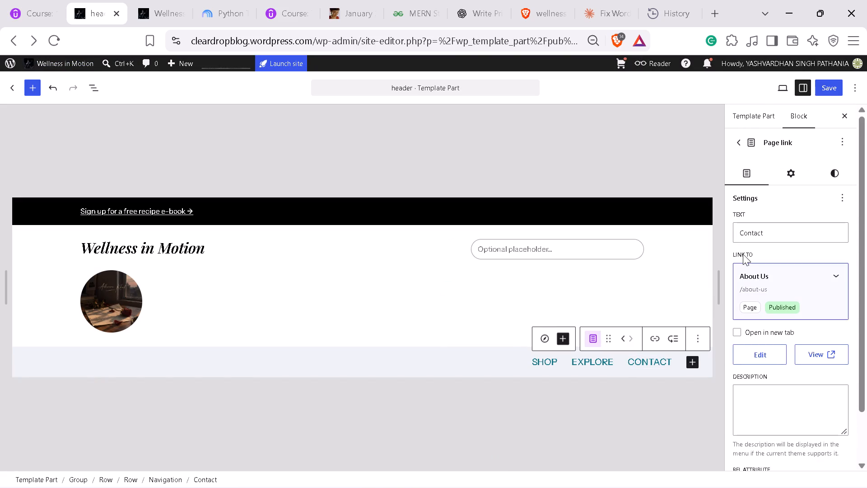
pyautogui.click(795, 179)
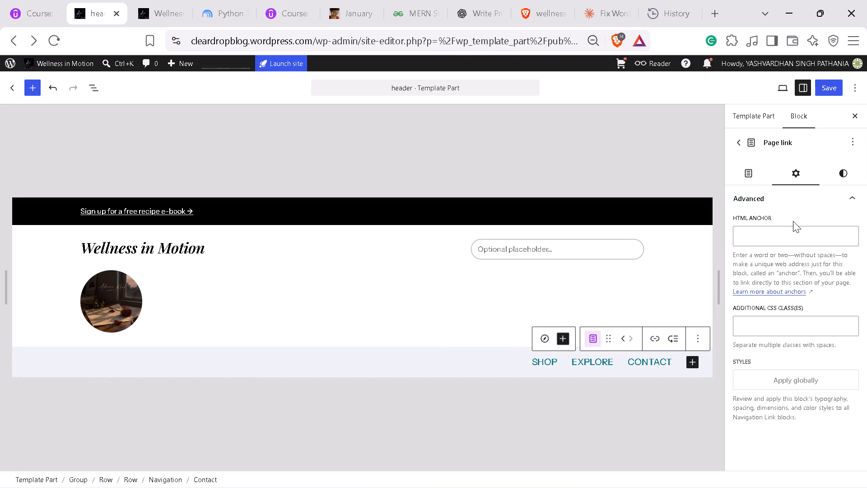
pyautogui.scroll(3, 802, 225)
pyautogui.click(848, 146)
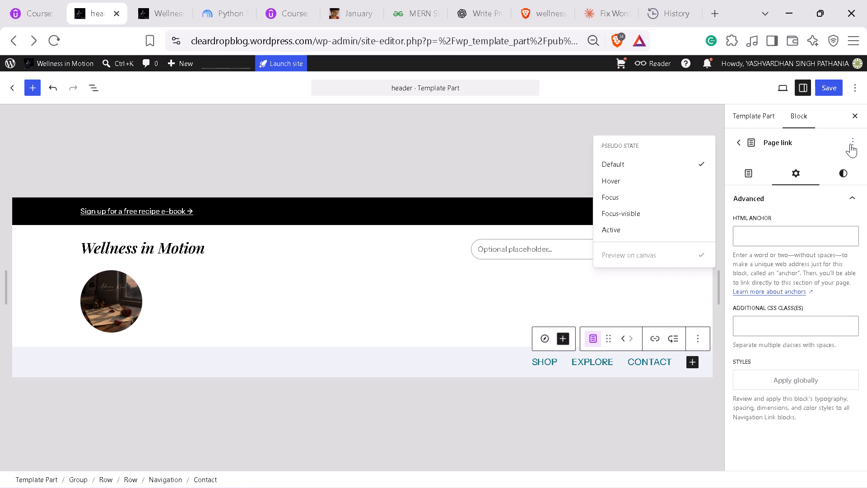
pyautogui.click(680, 188)
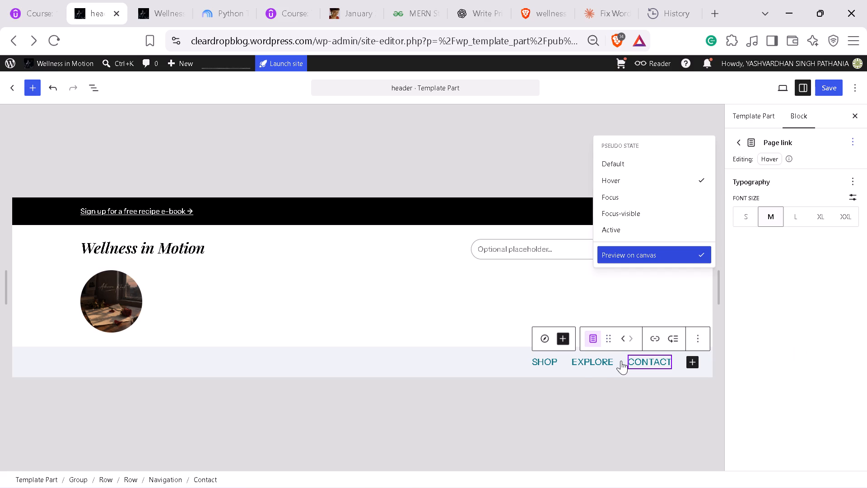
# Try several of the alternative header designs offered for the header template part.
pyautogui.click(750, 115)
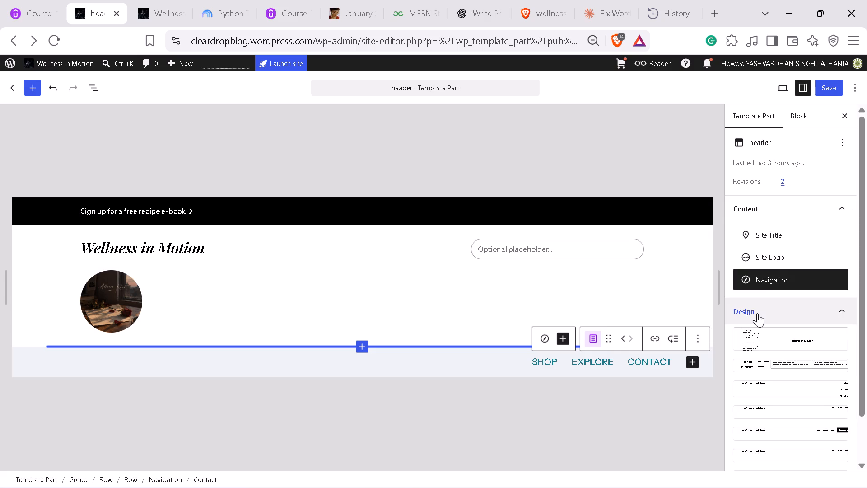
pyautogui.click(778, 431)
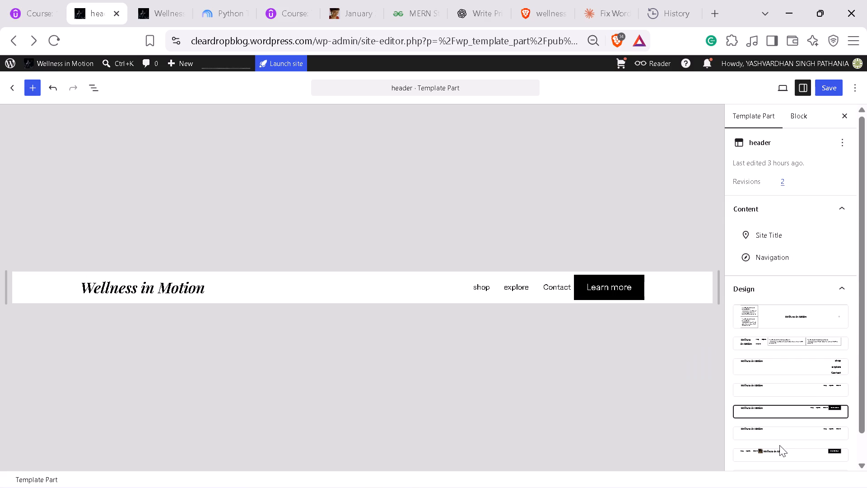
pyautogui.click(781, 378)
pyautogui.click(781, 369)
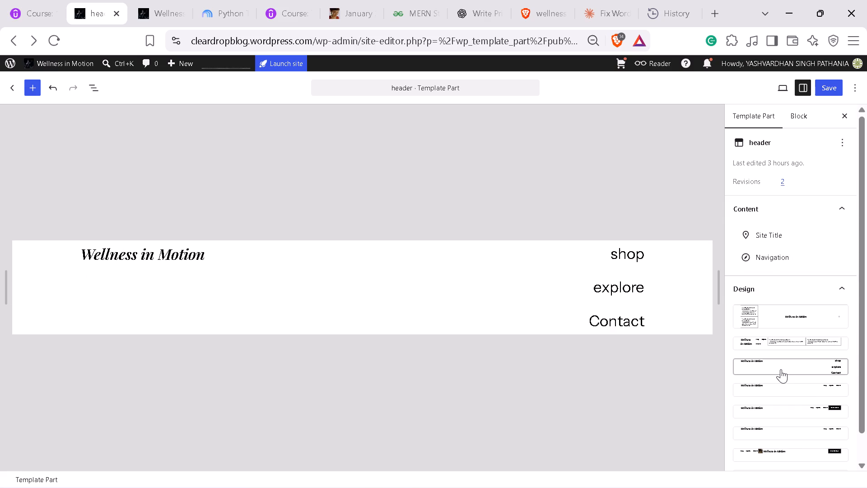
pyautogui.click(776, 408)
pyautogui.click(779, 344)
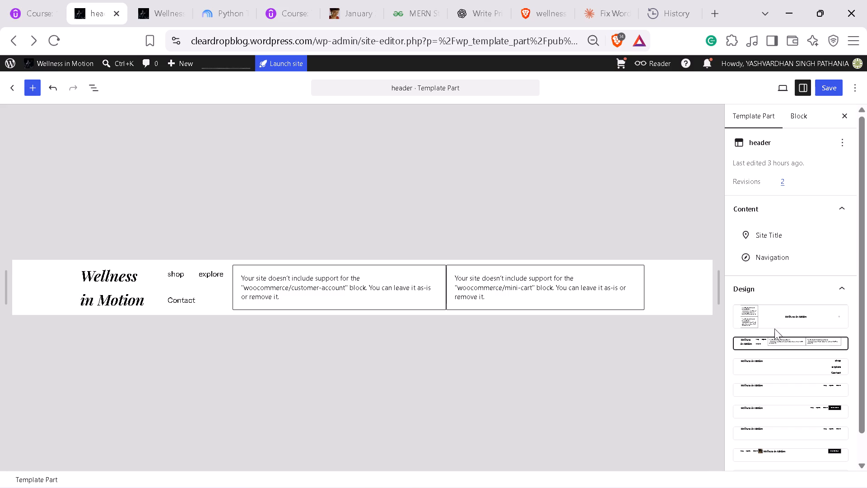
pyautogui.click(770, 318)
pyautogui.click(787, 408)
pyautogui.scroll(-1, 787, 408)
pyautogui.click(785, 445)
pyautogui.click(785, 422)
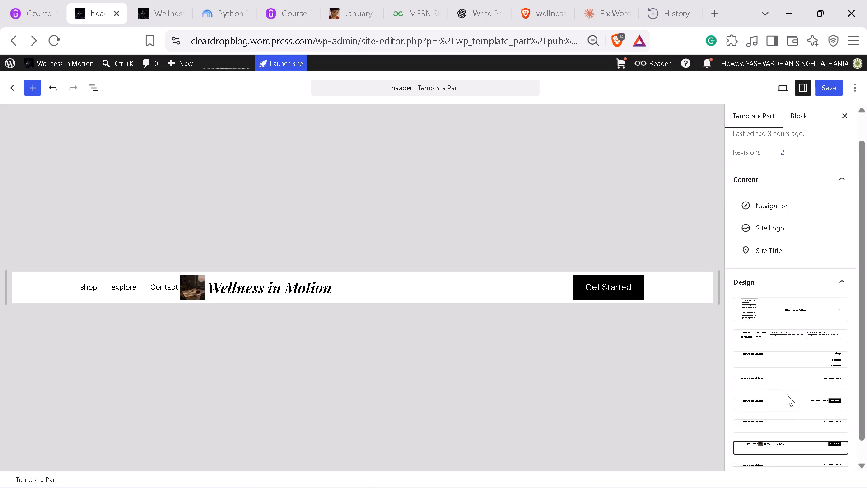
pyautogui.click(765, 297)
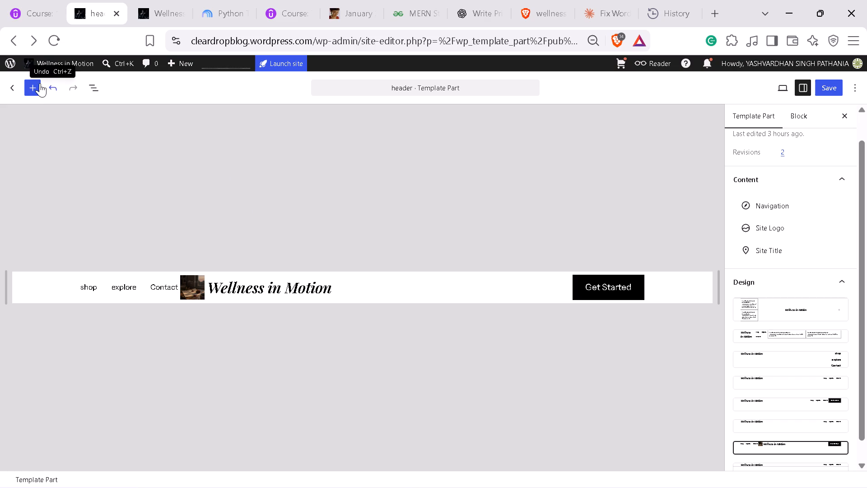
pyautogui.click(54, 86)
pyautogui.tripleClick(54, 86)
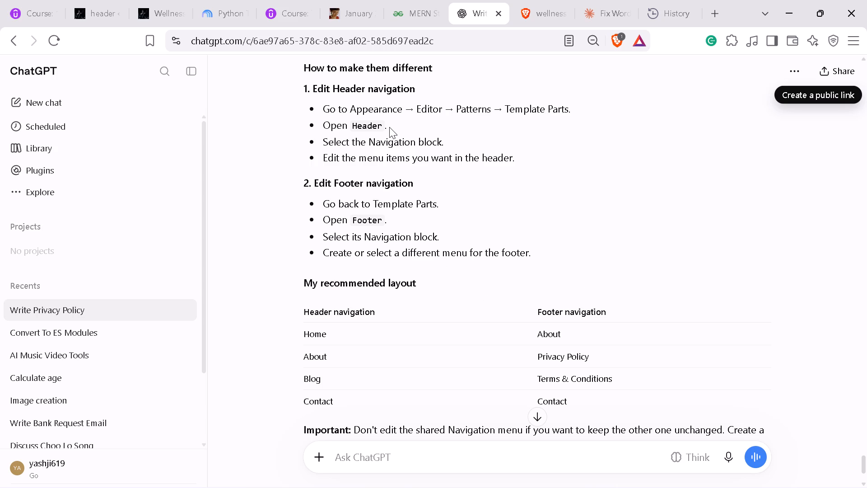
# In the Wellness in Motion site tab, open the site editor from the dashboard and bring up the footer template parts in Patterns.
pyautogui.click(166, 0)
pyautogui.click(71, 61)
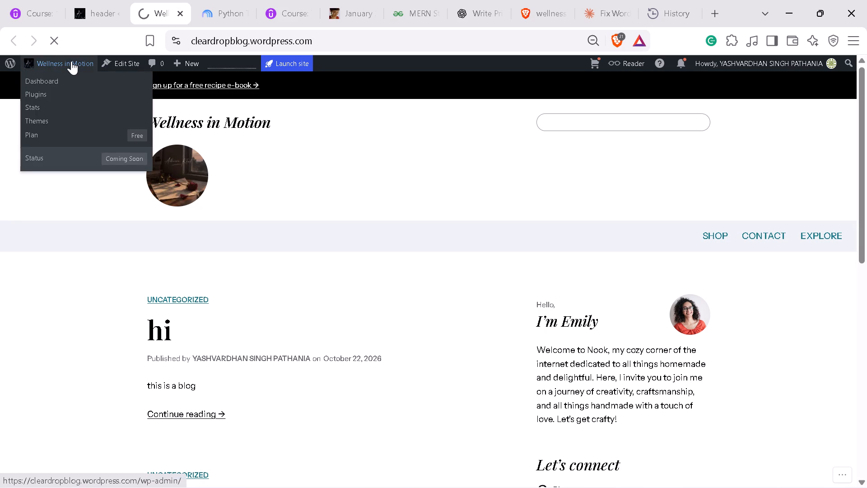
pyautogui.click(57, 81)
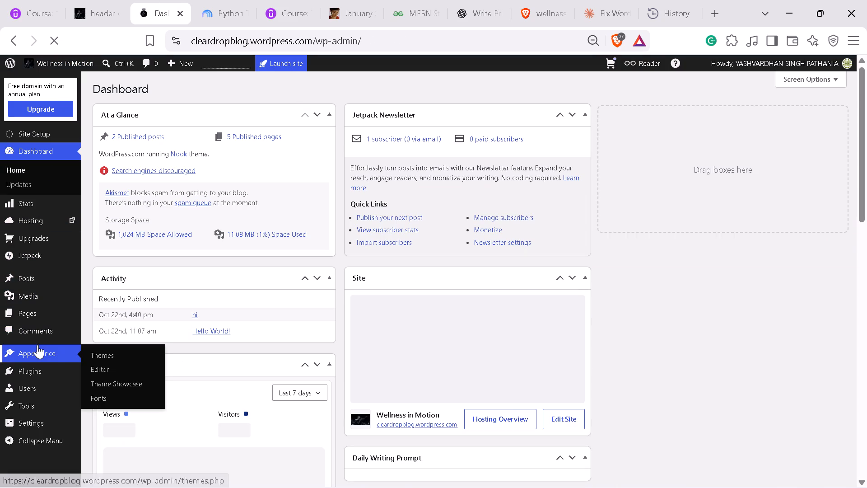
pyautogui.click(107, 368)
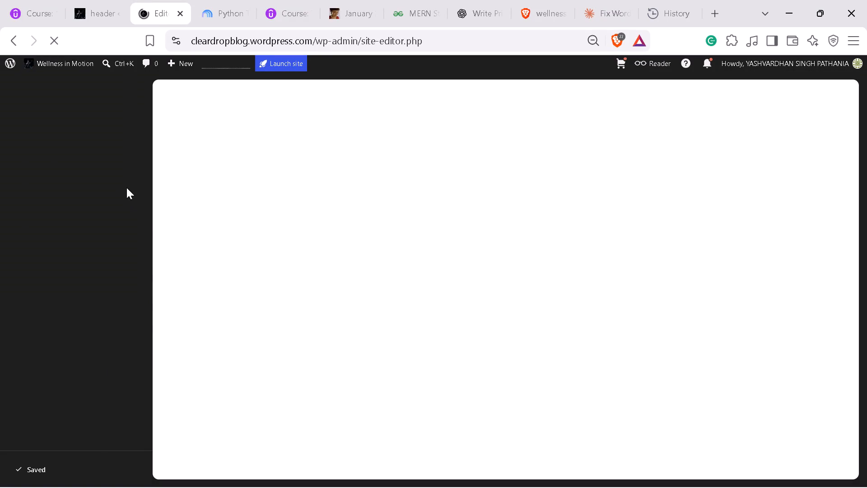
pyautogui.click(83, 223)
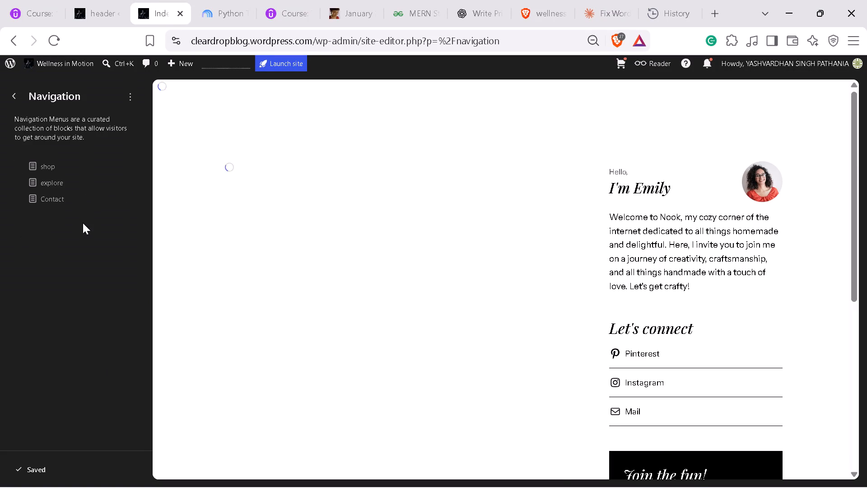
pyautogui.click(18, 93)
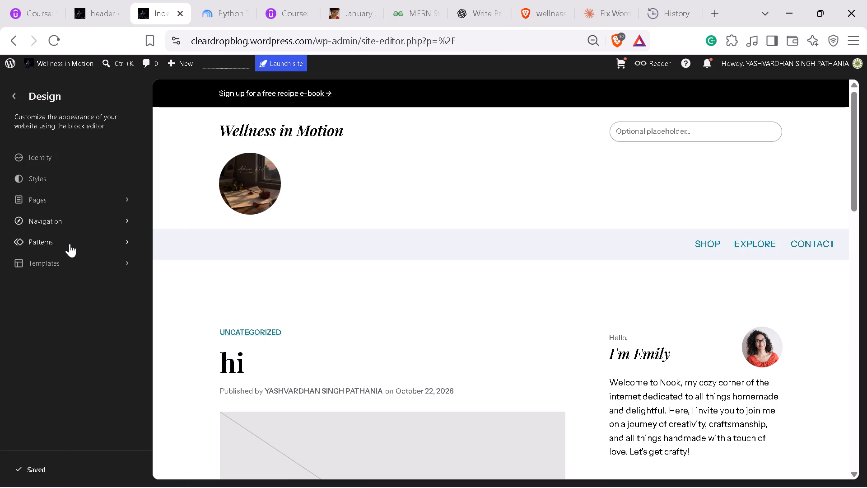
pyautogui.click(70, 244)
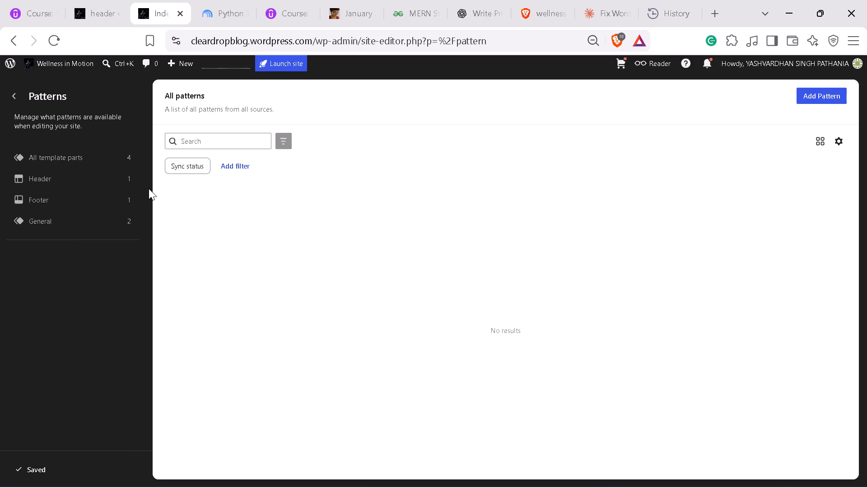
pyautogui.click(80, 193)
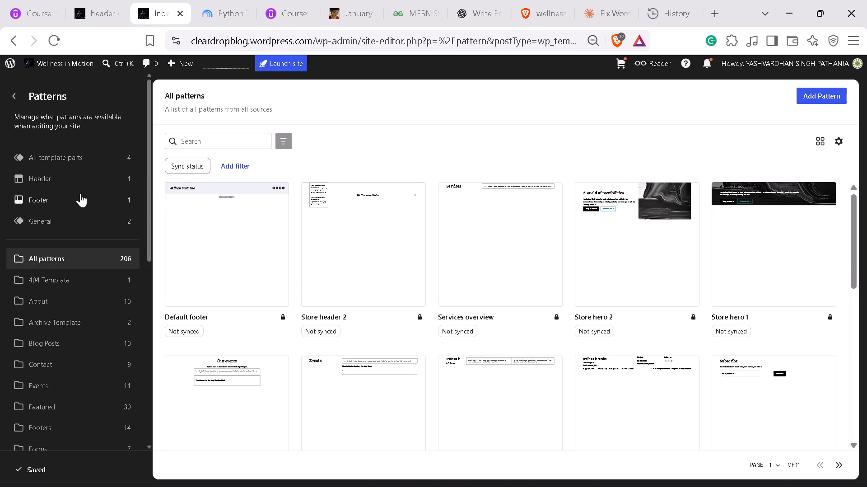
# Open the footer template part for editing and bring up the options of its outer group block.
pyautogui.click(48, 173)
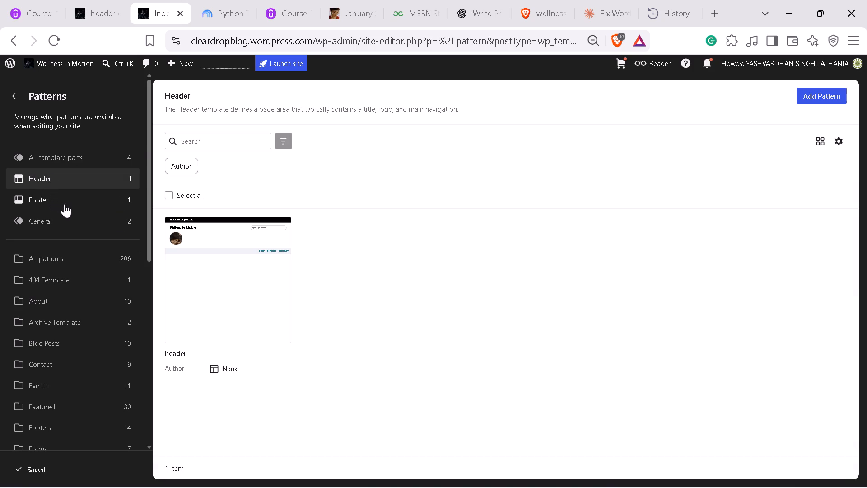
pyautogui.click(65, 204)
pyautogui.click(167, 216)
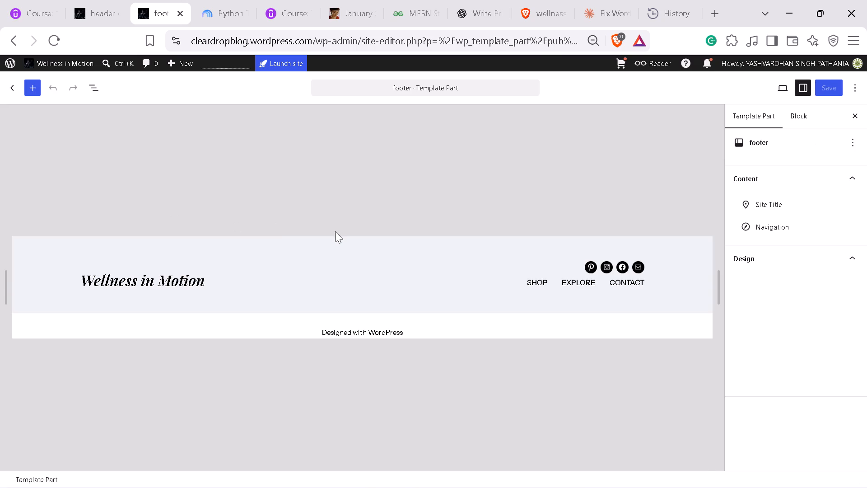
pyautogui.click(495, 284)
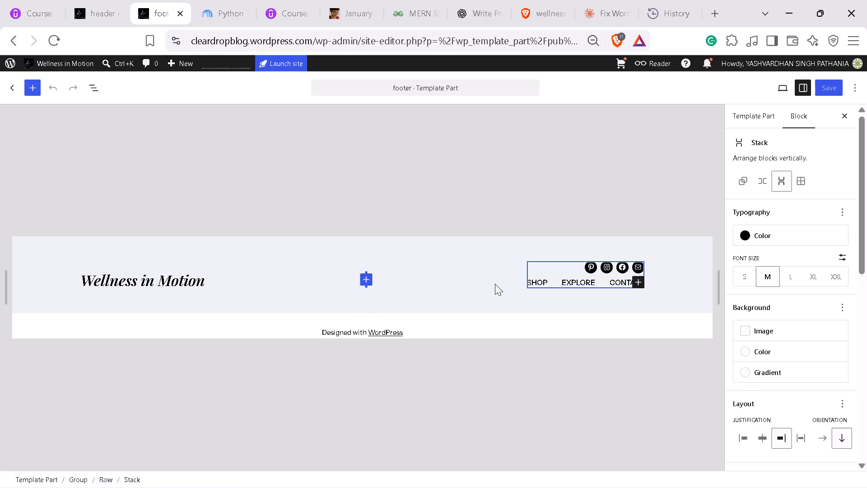
pyautogui.doubleClick(427, 283)
pyautogui.click(521, 286)
pyautogui.click(552, 257)
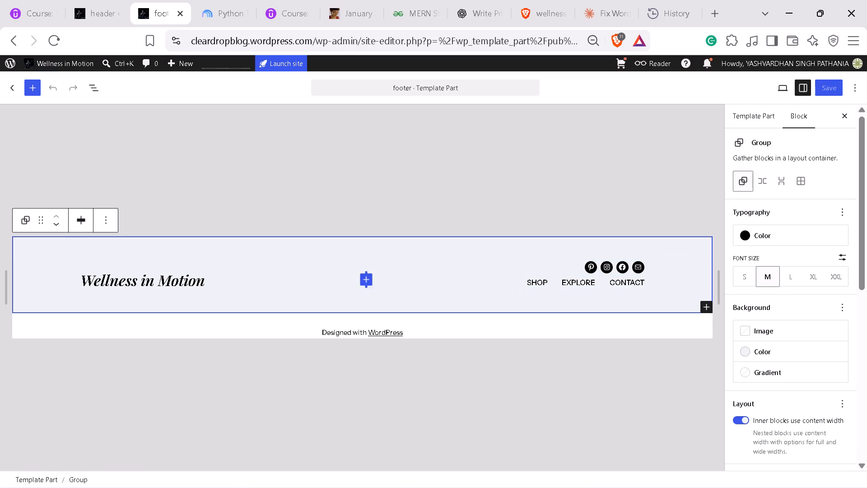
pyautogui.click(111, 218)
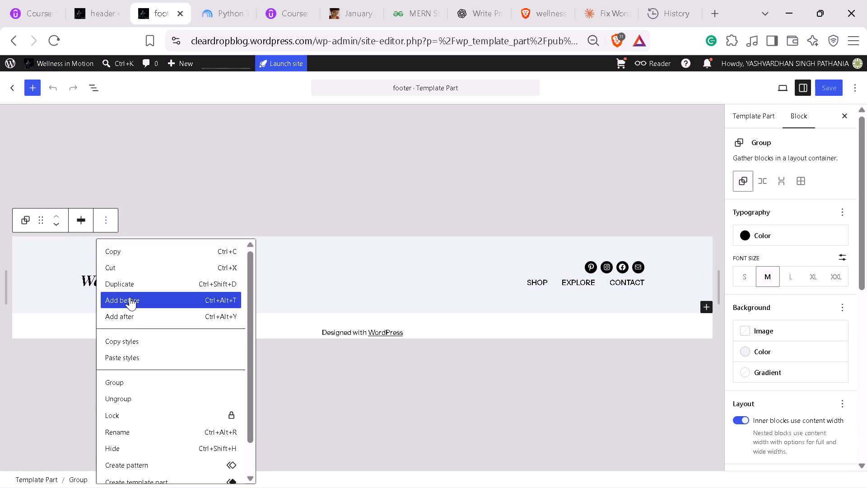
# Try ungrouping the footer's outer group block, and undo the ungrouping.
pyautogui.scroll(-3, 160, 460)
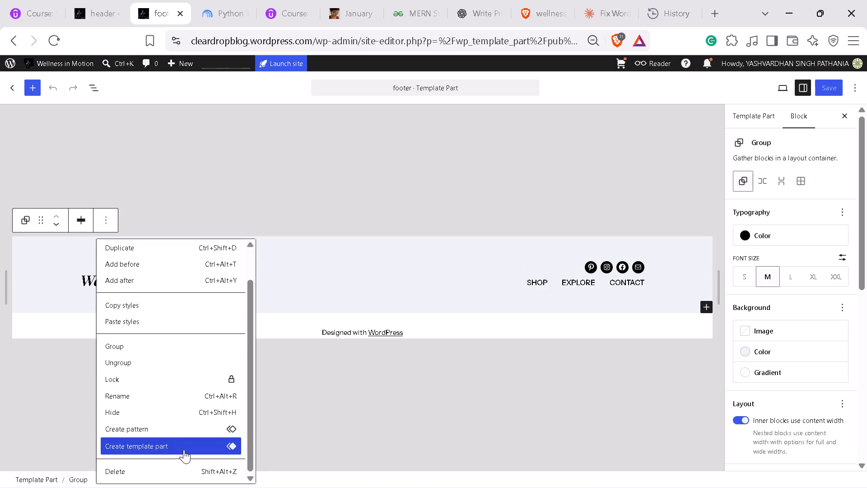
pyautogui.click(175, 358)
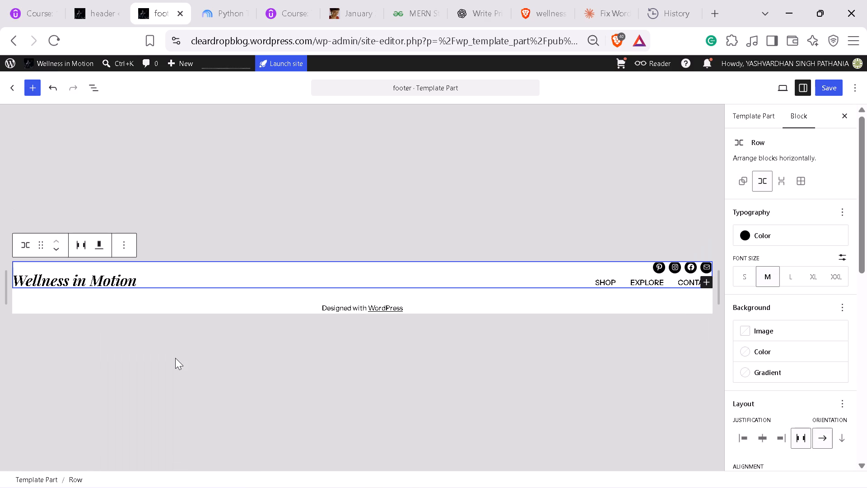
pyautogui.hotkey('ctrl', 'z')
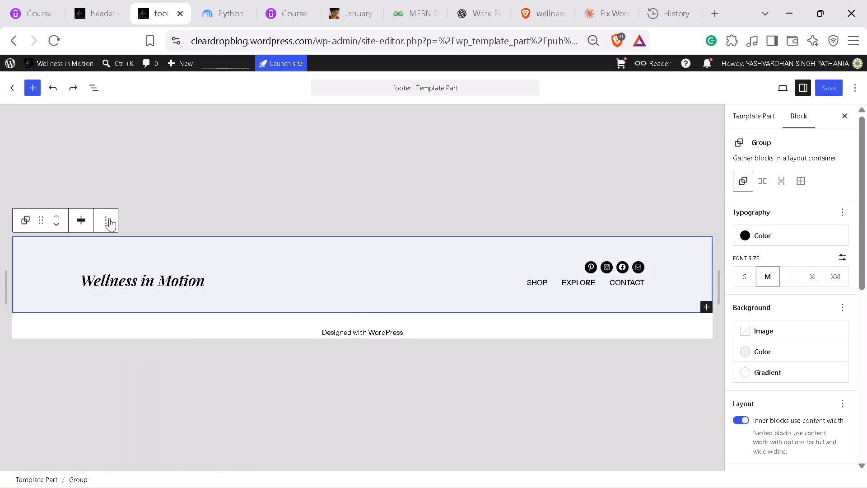
# Leave the group block's options and select the footer's Navigation block from the template part's content.
pyautogui.click(109, 218)
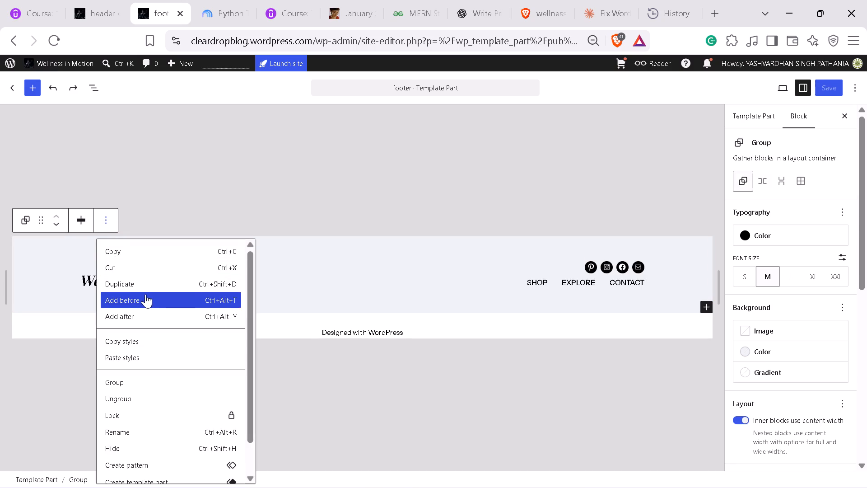
pyautogui.click(761, 142)
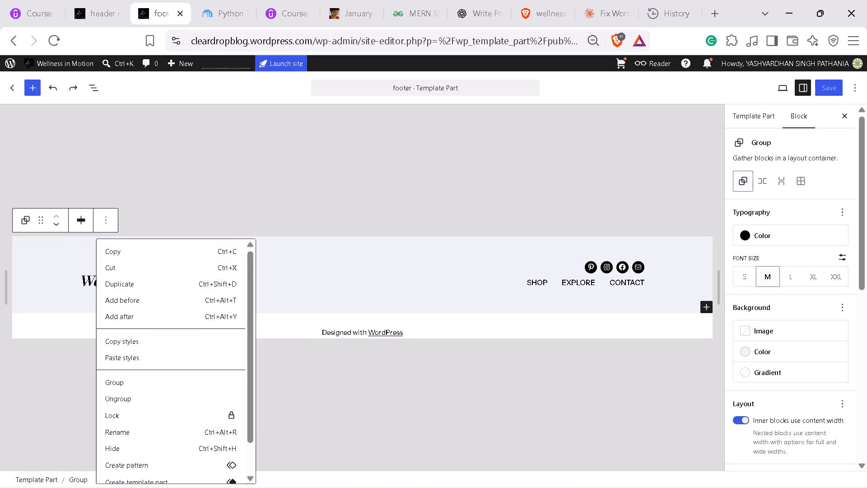
pyautogui.click(752, 122)
pyautogui.click(778, 223)
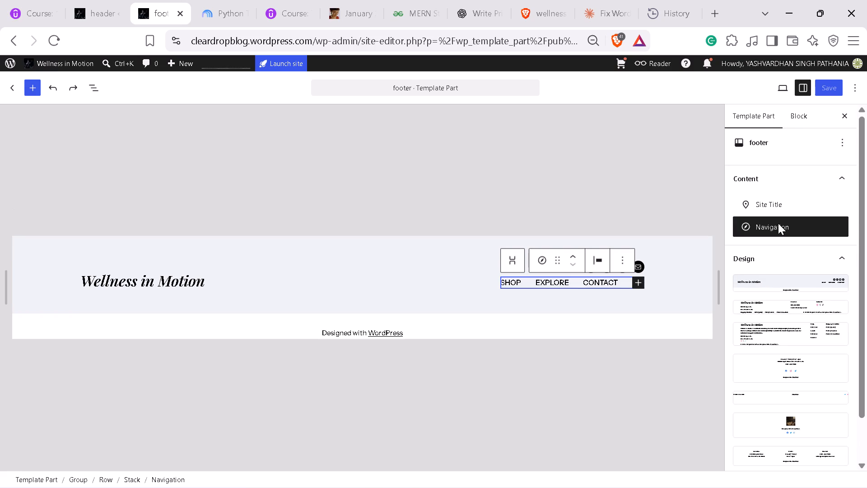
pyautogui.click(778, 223)
pyautogui.doubleClick(778, 223)
pyautogui.rightClick(778, 223)
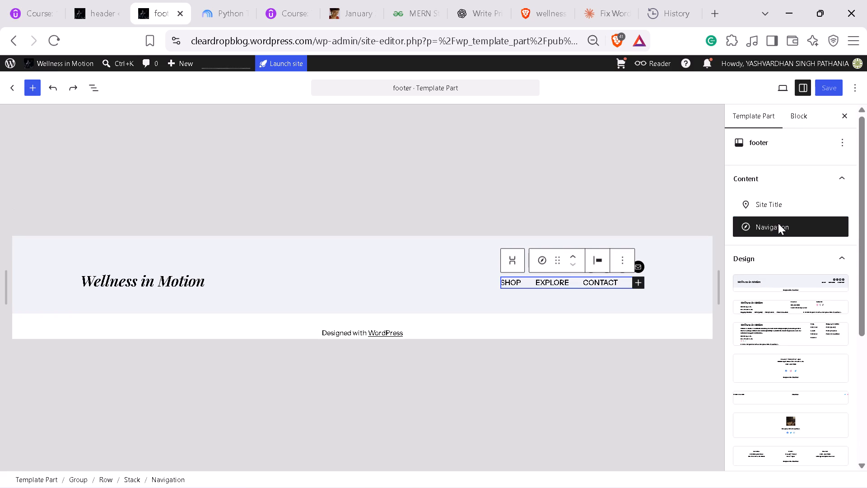
pyautogui.click(641, 191)
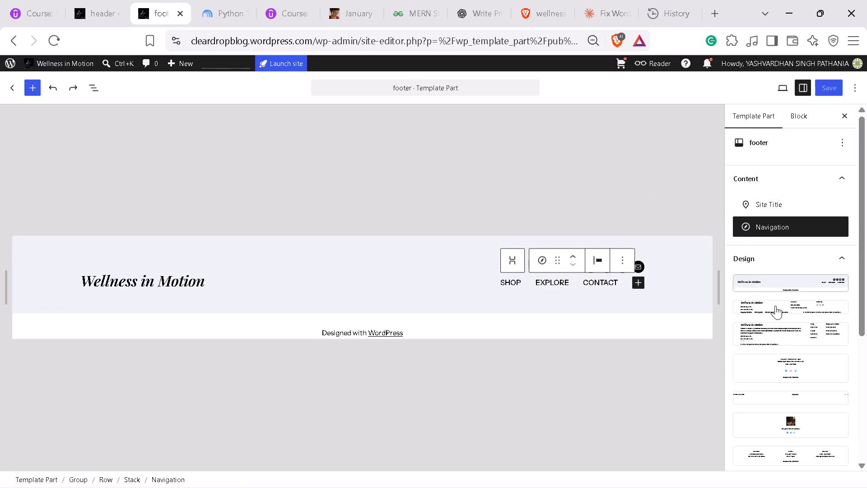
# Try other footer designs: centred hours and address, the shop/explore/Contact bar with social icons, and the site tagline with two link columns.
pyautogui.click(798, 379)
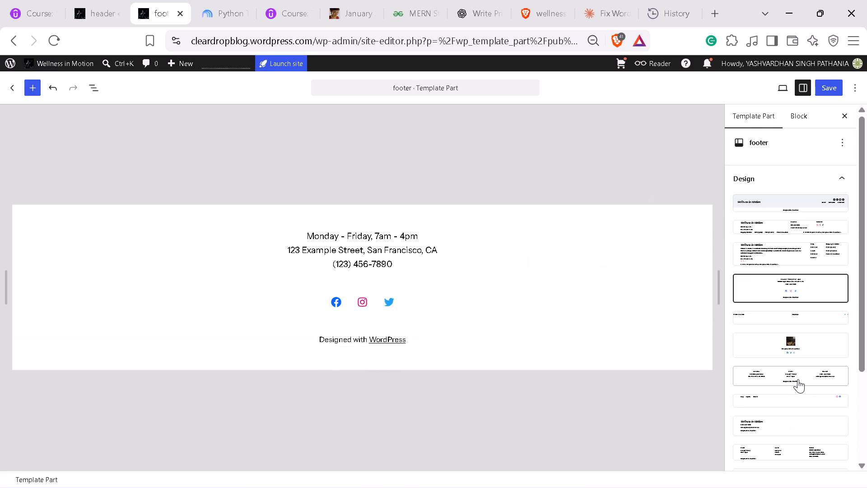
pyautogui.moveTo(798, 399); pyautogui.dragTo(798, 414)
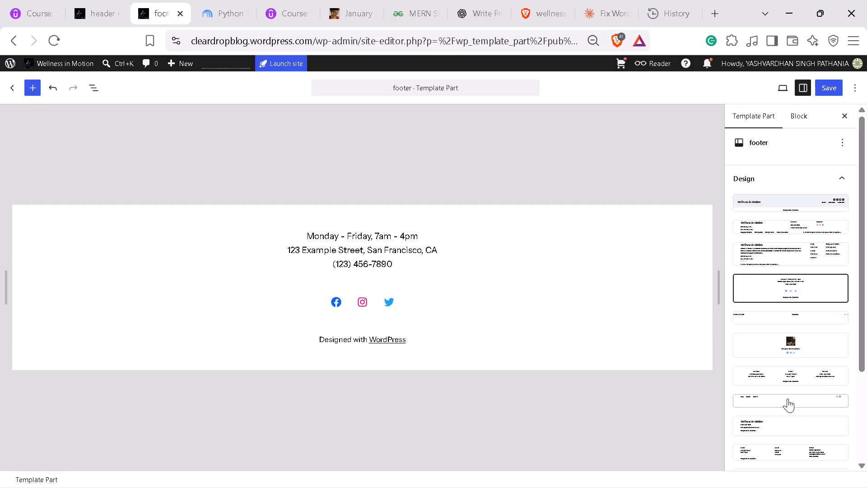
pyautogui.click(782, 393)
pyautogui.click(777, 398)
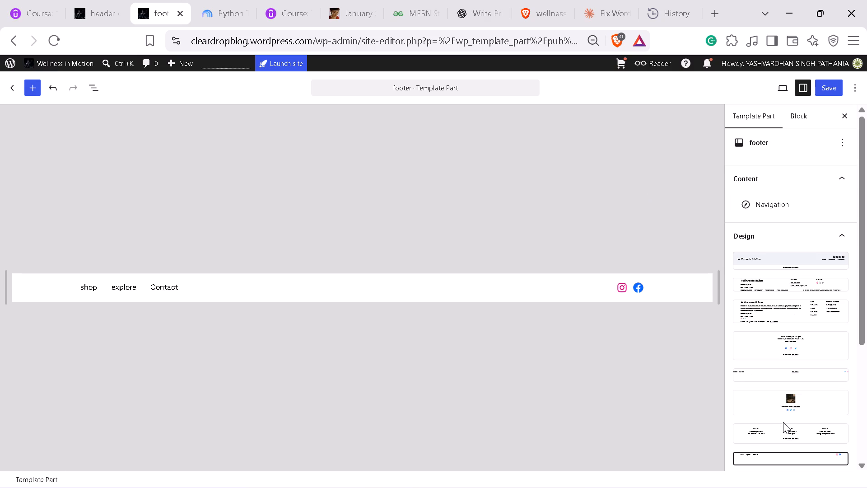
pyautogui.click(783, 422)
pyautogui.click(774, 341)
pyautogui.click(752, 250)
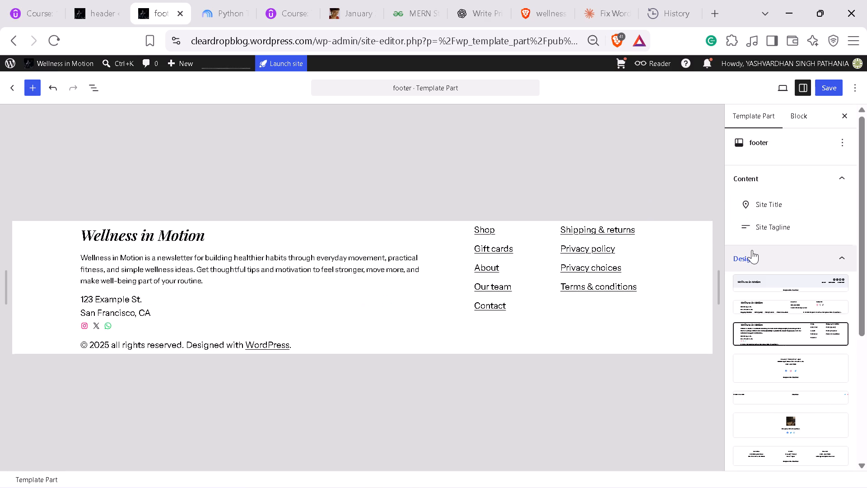
# Apply the footer design with the site title and address, Contact and Follow us columns, and a row of policy links.
pyautogui.click(777, 293)
pyautogui.click(777, 313)
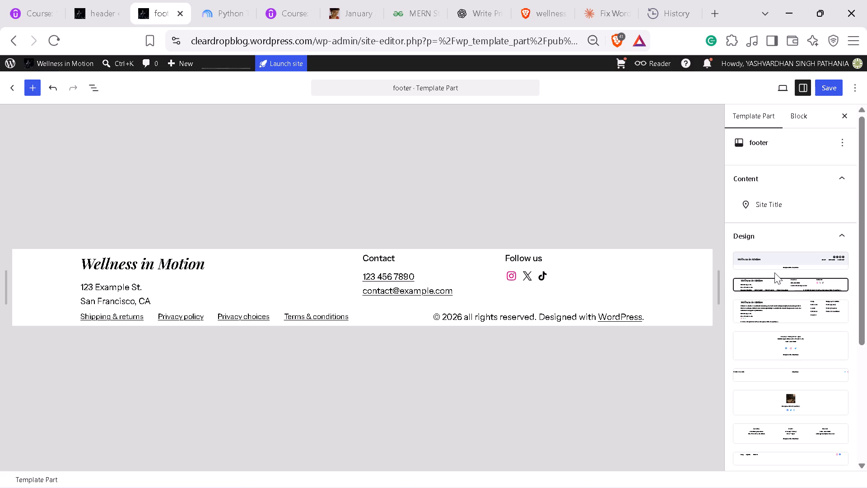
# Apply the footer design with the site title, social icons and navigation links on a pale background.
pyautogui.click(773, 266)
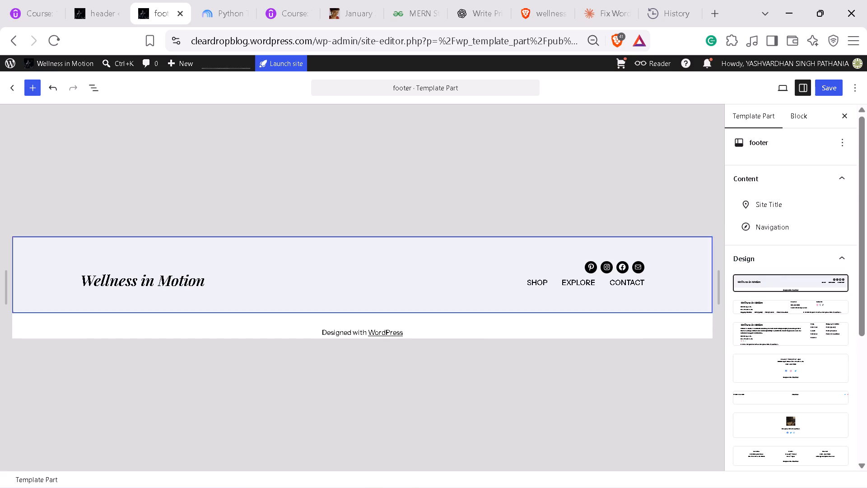
# Start creating a new pattern from the footer's navigation block containing shop, explore and Contact.
pyautogui.click(587, 287)
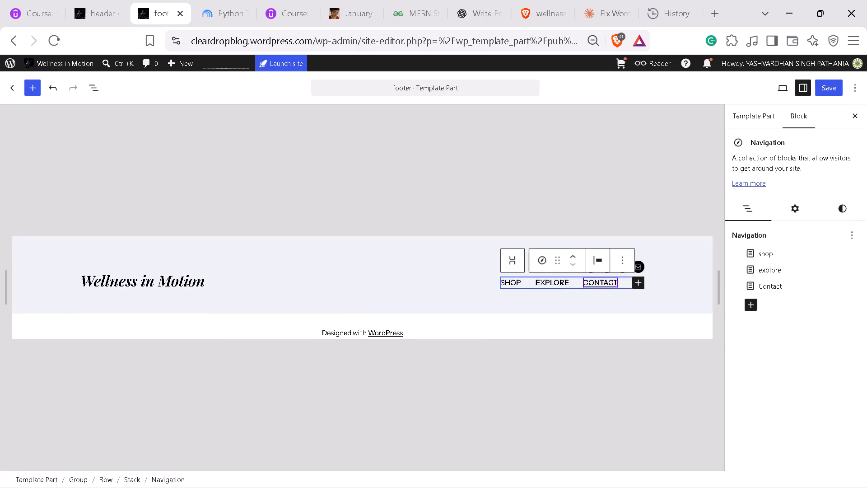
pyautogui.click(630, 264)
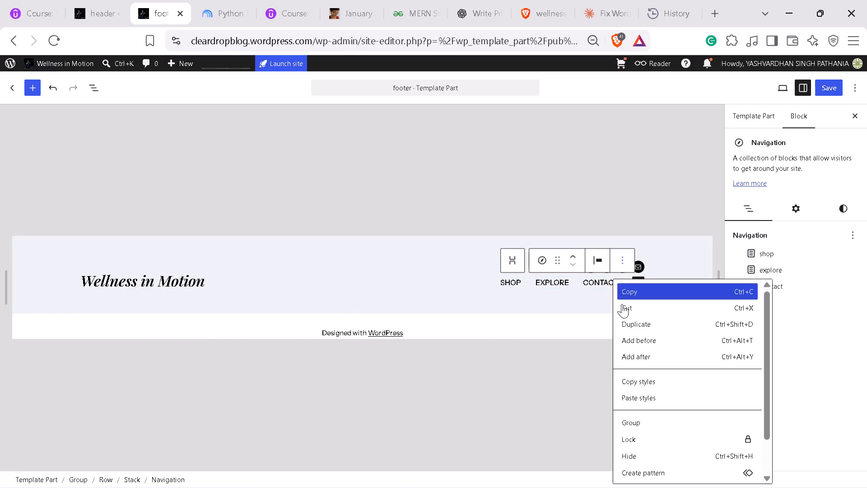
pyautogui.scroll(-8, 655, 482)
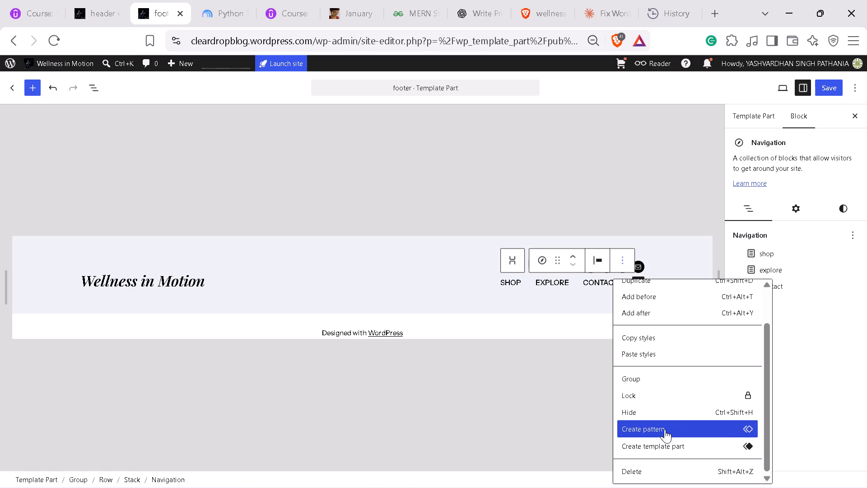
pyautogui.click(665, 429)
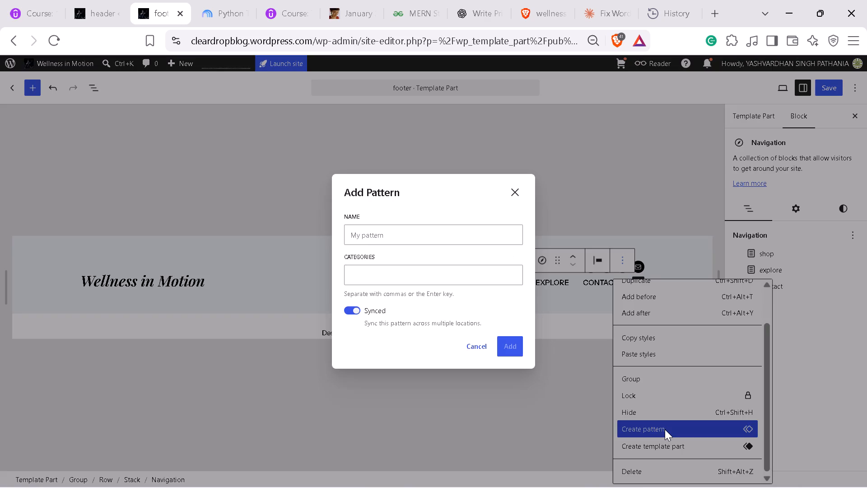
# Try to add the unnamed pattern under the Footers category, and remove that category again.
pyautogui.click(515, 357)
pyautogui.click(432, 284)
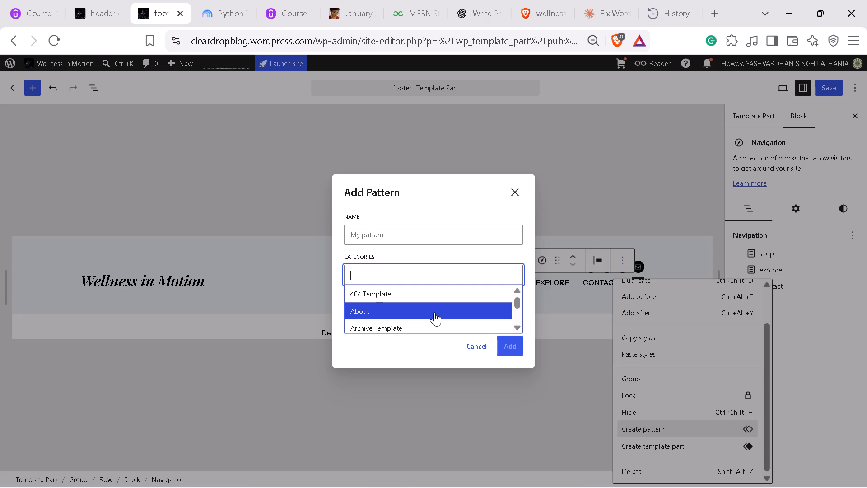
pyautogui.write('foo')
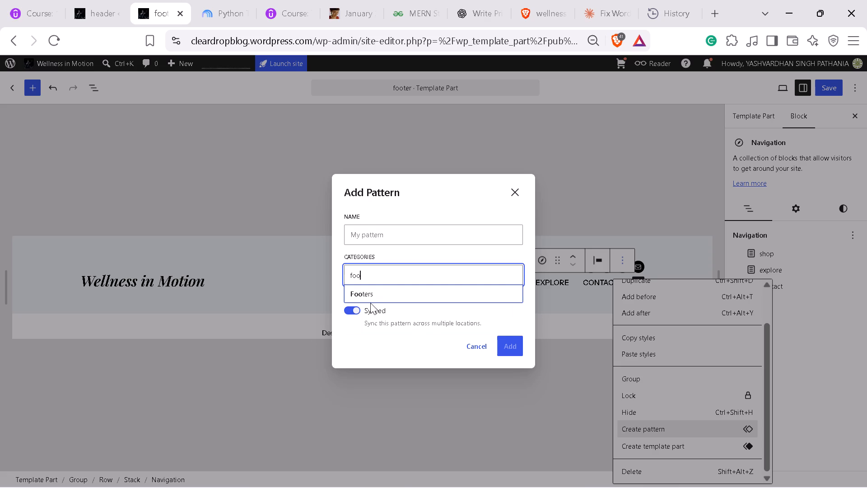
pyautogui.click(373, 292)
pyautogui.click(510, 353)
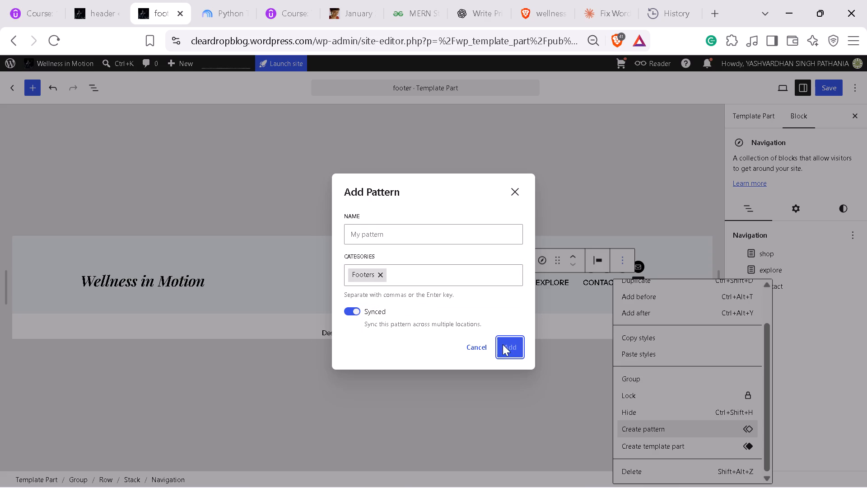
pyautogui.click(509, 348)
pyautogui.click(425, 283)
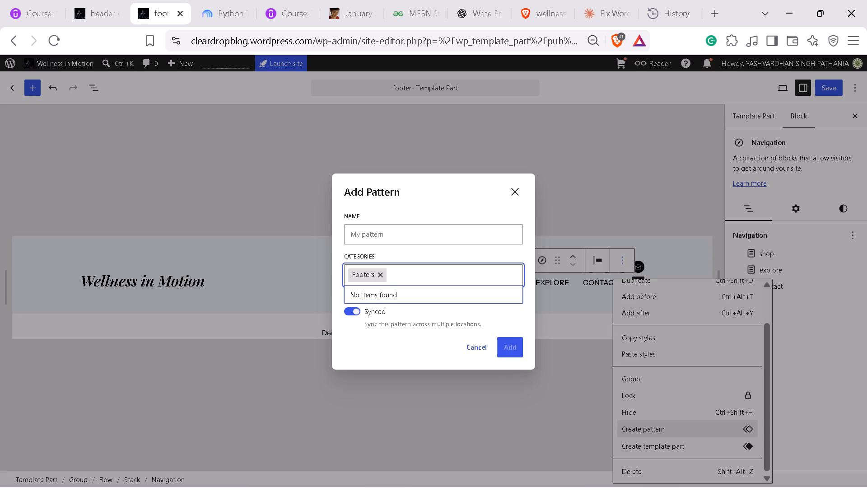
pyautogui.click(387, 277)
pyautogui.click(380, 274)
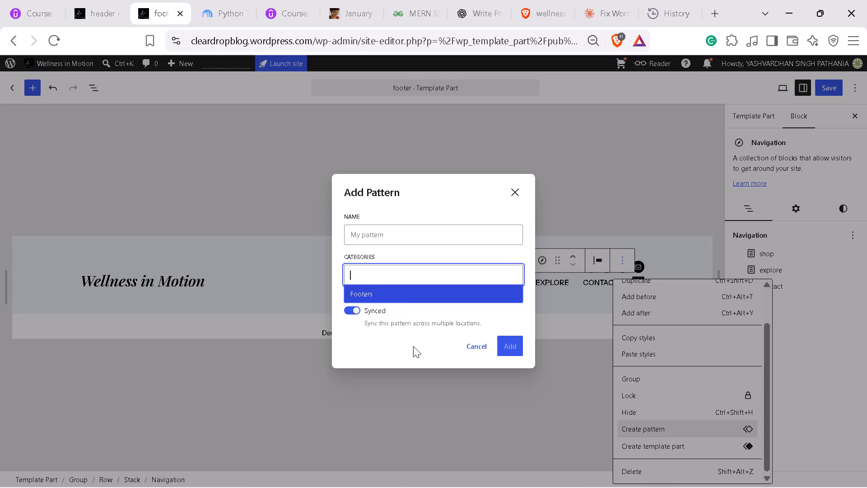
# Assign the categories d, Featured and Forms to the new pattern.
pyautogui.write('dd')
pyautogui.press('BackSpace')
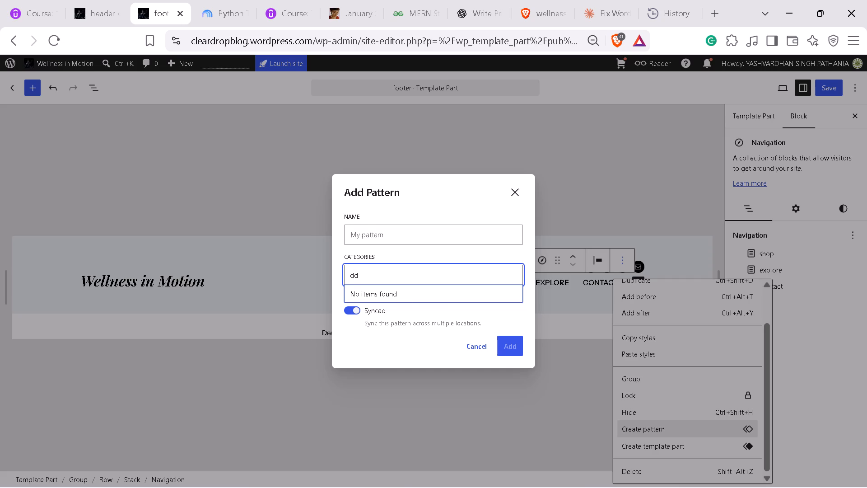
pyautogui.press('Return')
pyautogui.click(501, 350)
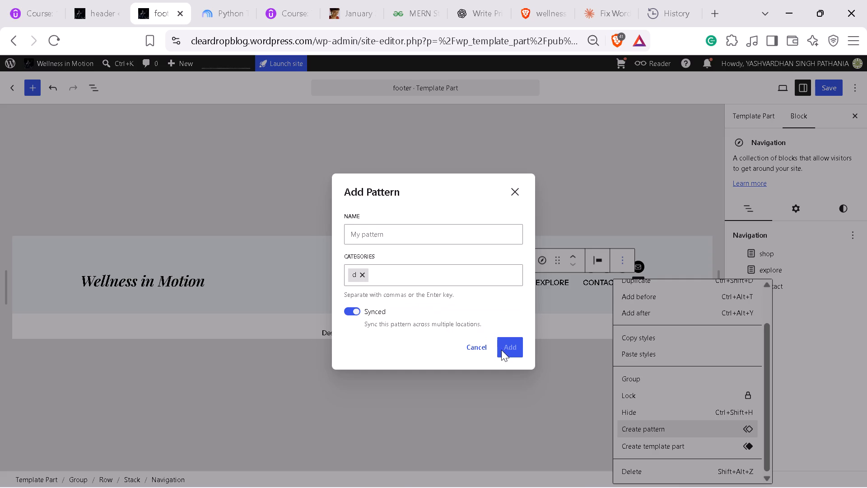
pyautogui.click(429, 272)
pyautogui.click(447, 312)
pyautogui.click(454, 277)
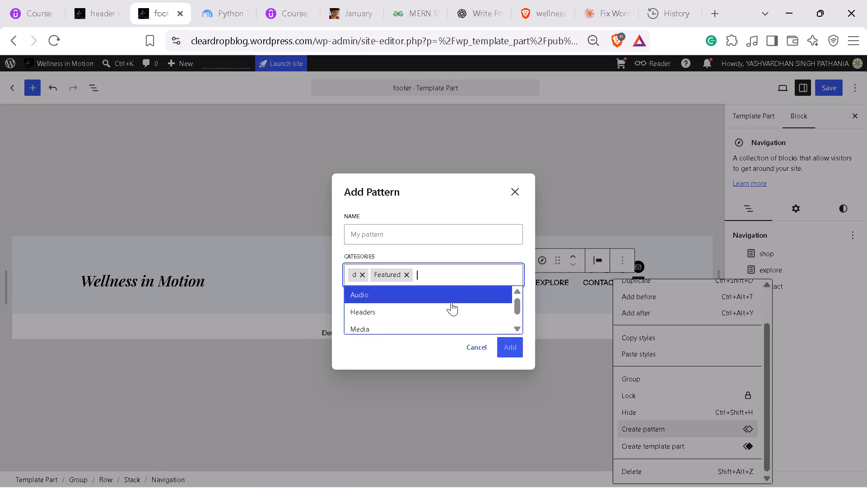
pyautogui.press('f')
pyautogui.click(455, 304)
pyautogui.click(518, 348)
pyautogui.tripleClick(518, 355)
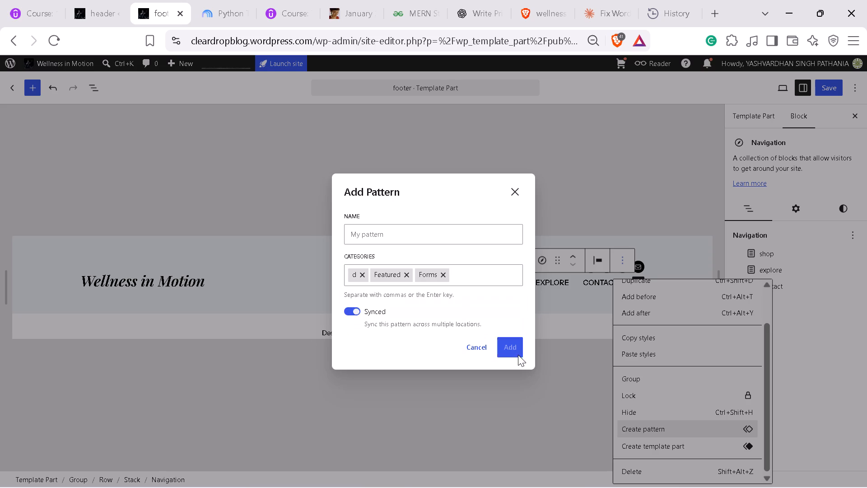
# Name the synced pattern f and add it.
pyautogui.click(443, 246)
pyautogui.click(442, 230)
pyautogui.press('f')
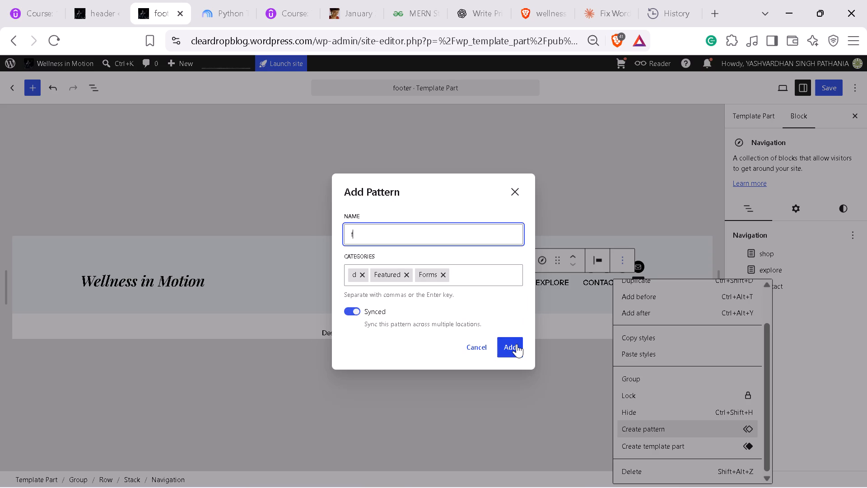
pyautogui.click(517, 344)
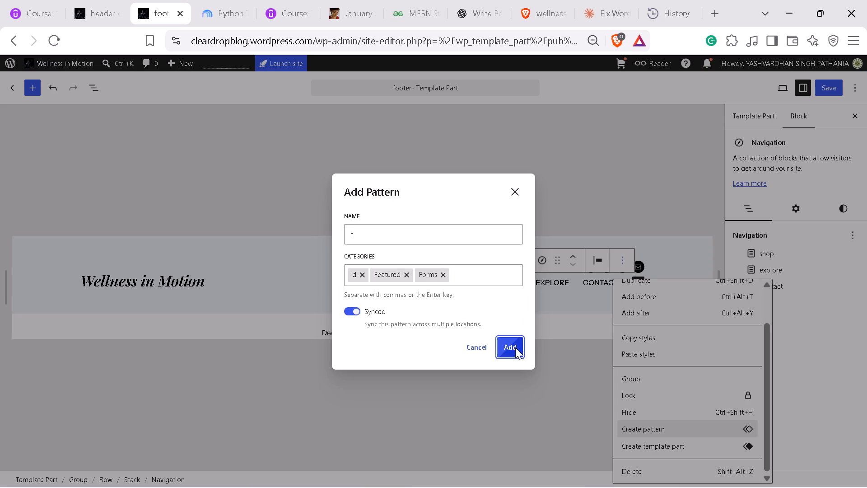
pyautogui.click(515, 352)
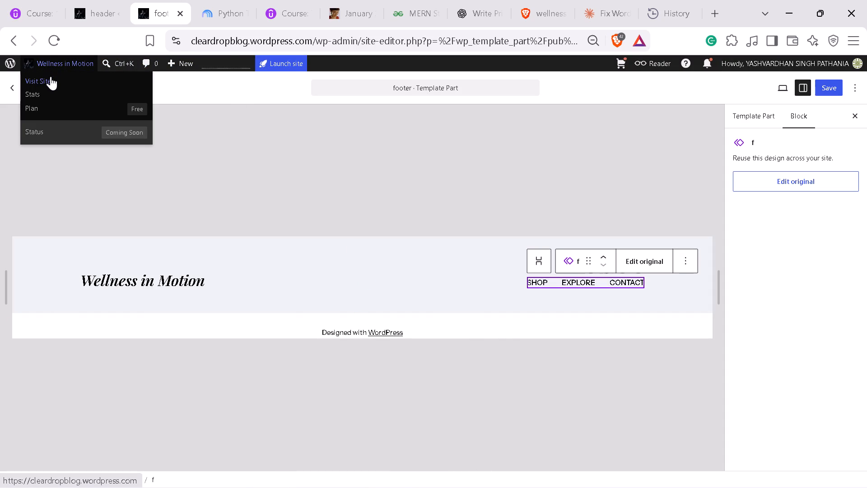
# Stay in the editor, open the original of pattern f for editing and look at its pattern categories.
pyautogui.click(51, 76)
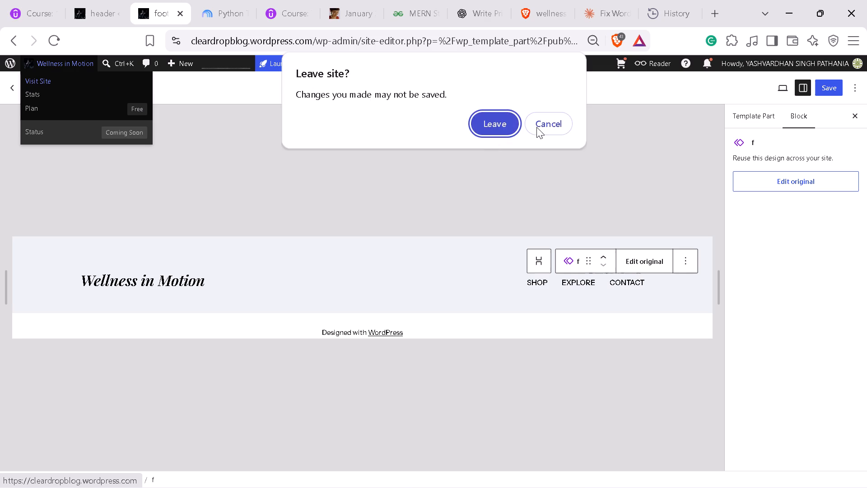
pyautogui.click(536, 127)
pyautogui.moveTo(827, 91); pyautogui.dragTo(804, 143)
pyautogui.click(732, 152)
pyautogui.click(732, 138)
pyautogui.click(759, 147)
pyautogui.click(760, 172)
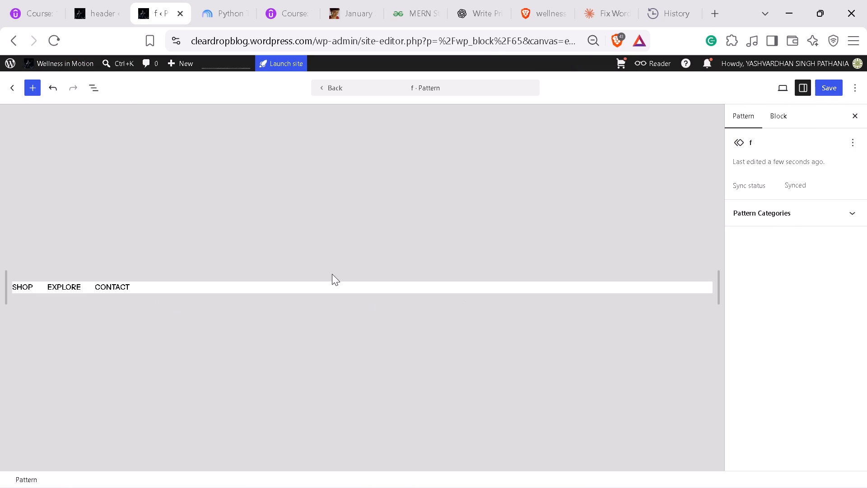
pyautogui.click(813, 210)
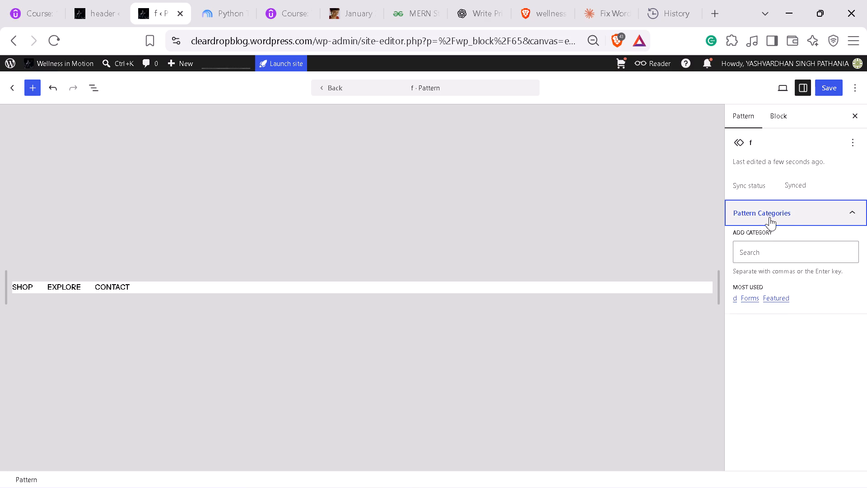
pyautogui.click(765, 112)
pyautogui.click(735, 125)
# Change the text of the shop page link in pattern f's navigation to terms.
pyautogui.click(570, 283)
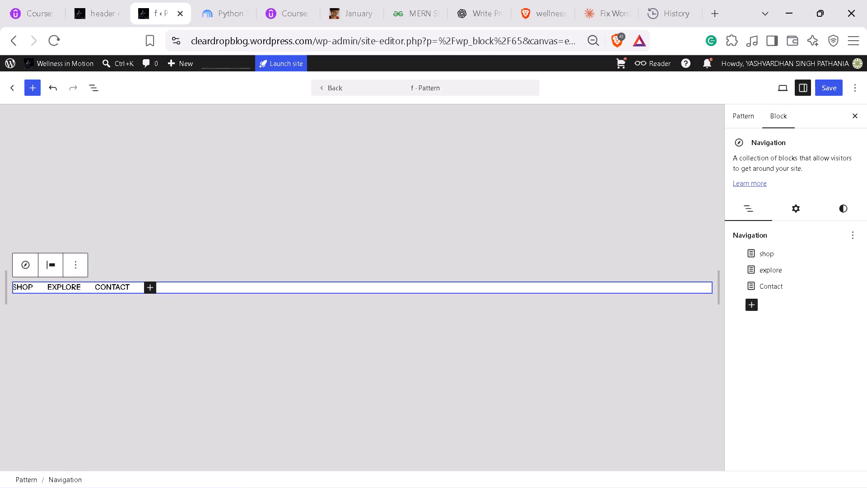
pyautogui.click(758, 261)
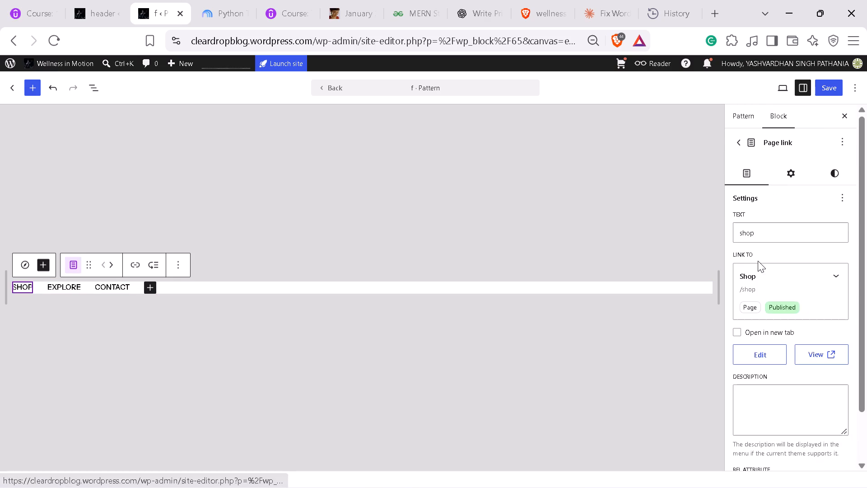
pyautogui.click(762, 230)
pyautogui.moveTo(762, 230); pyautogui.dragTo(723, 230)
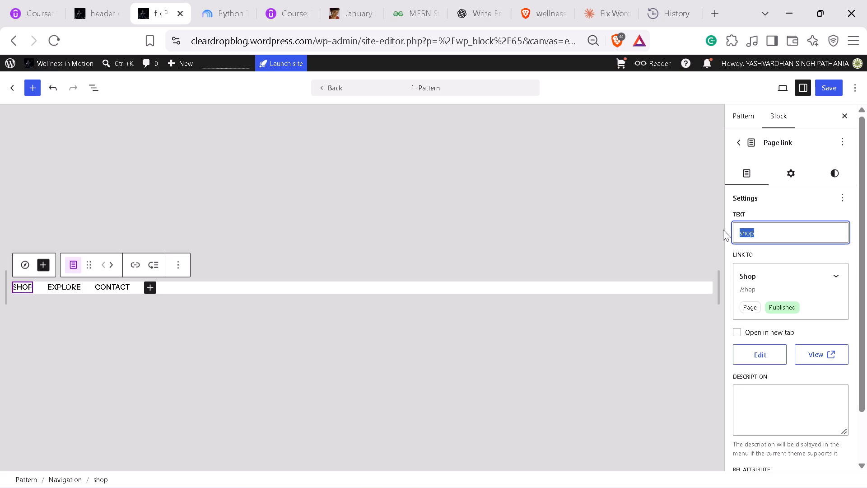
pyautogui.write('ter')
pyautogui.press('s')
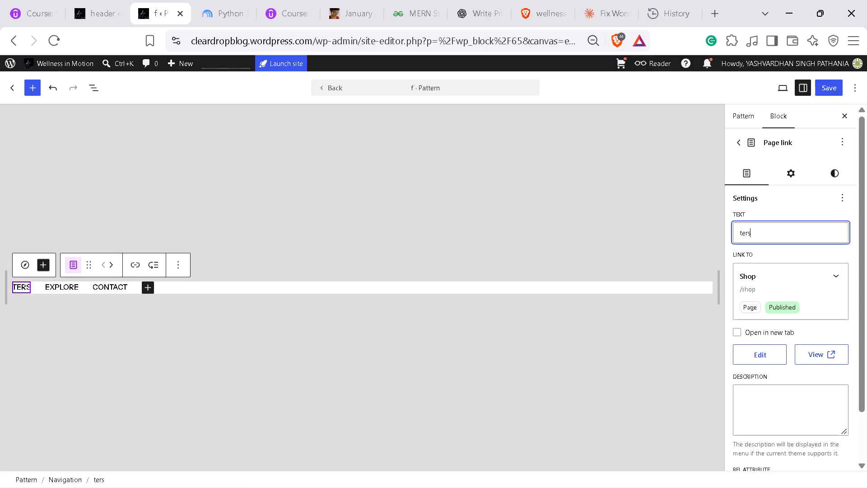
pyautogui.press('BackSpace')
pyautogui.write('ms')
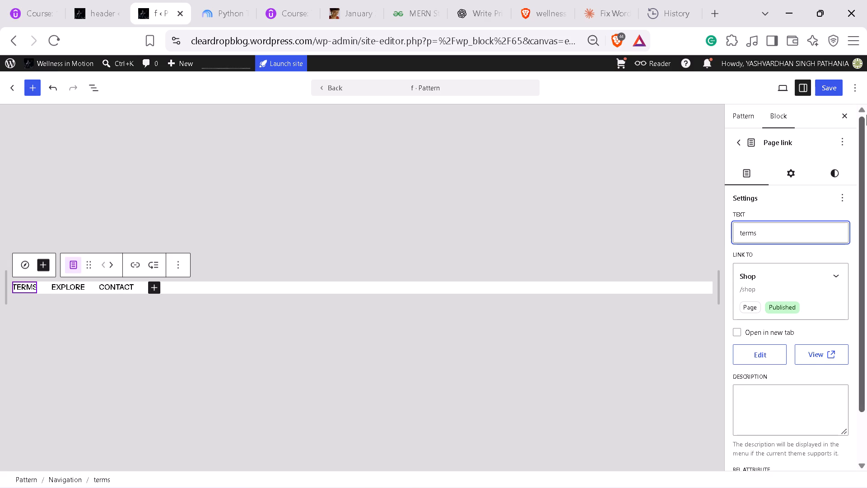
# Save the edited pattern together with the pending site changes.
pyautogui.click(828, 87)
pyautogui.click(828, 86)
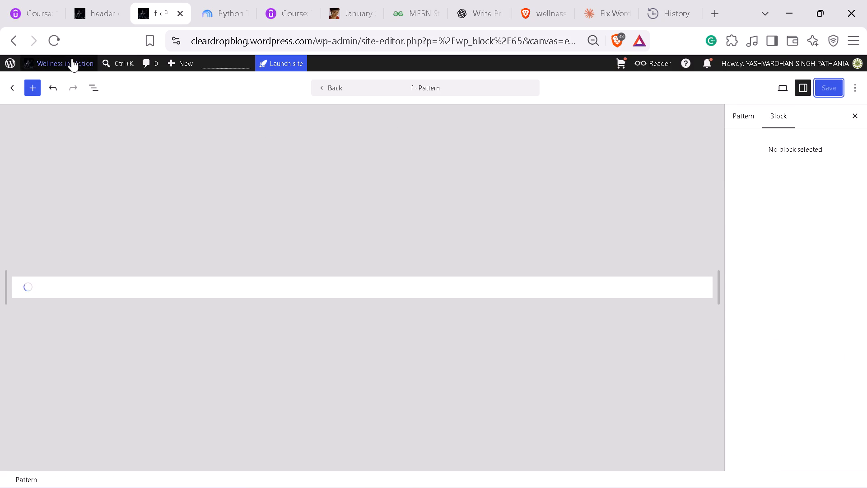
pyautogui.click(57, 60)
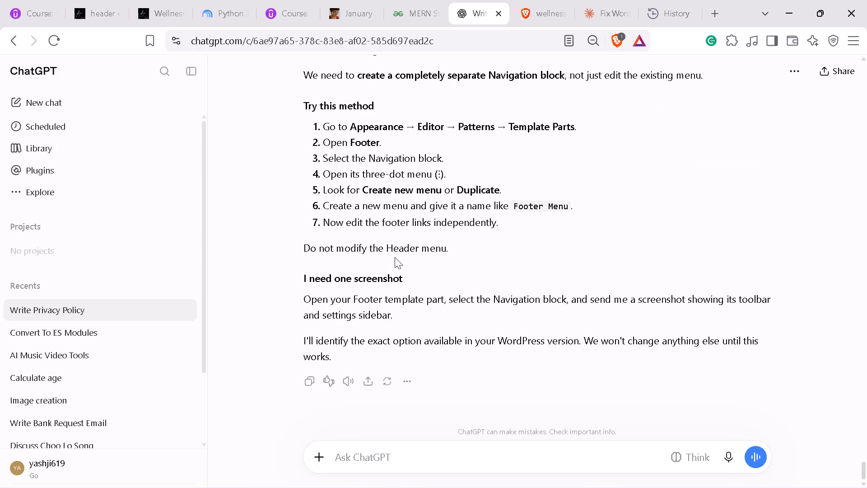
# Return to the site editor, leave the header template part and show the Footer template parts.
pyautogui.click(118, 0)
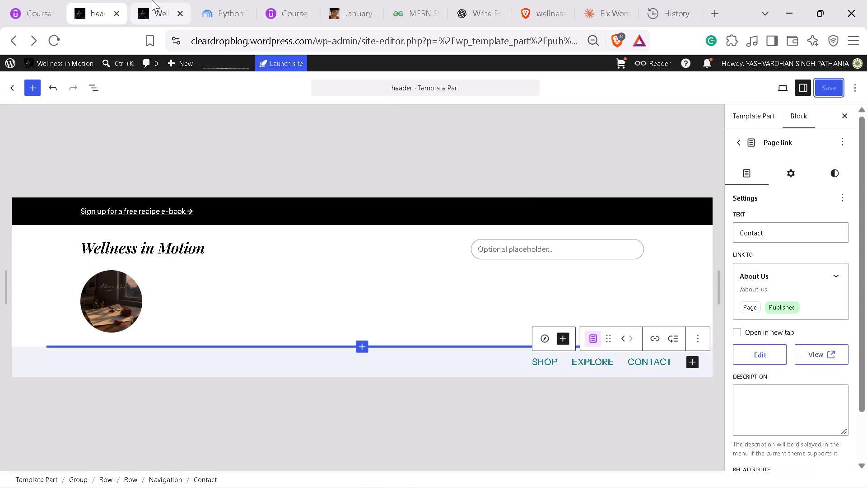
pyautogui.click(152, 0)
pyautogui.click(83, 0)
pyautogui.click(10, 42)
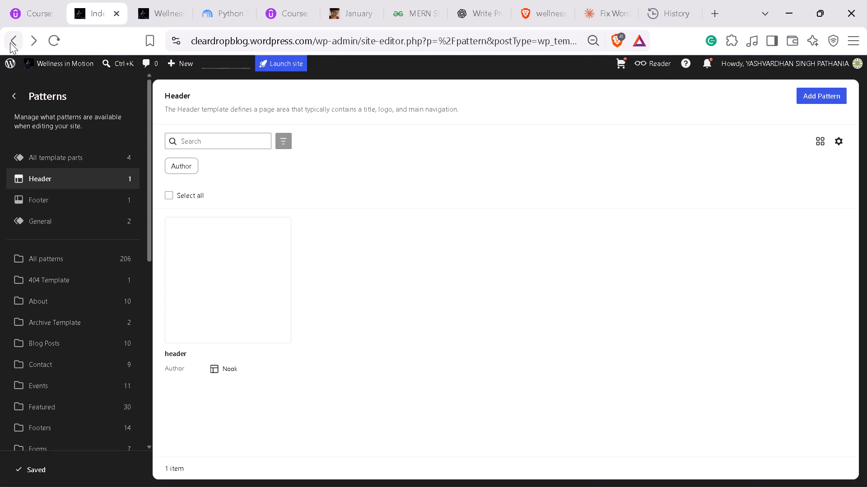
pyautogui.click(84, 204)
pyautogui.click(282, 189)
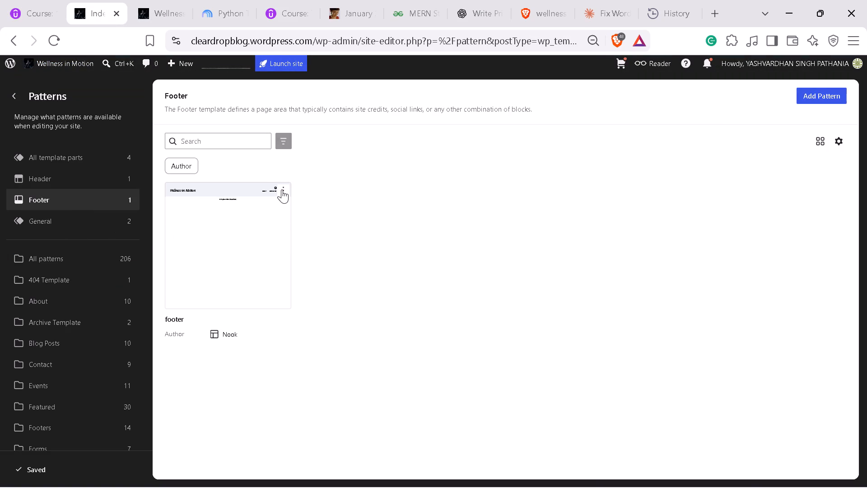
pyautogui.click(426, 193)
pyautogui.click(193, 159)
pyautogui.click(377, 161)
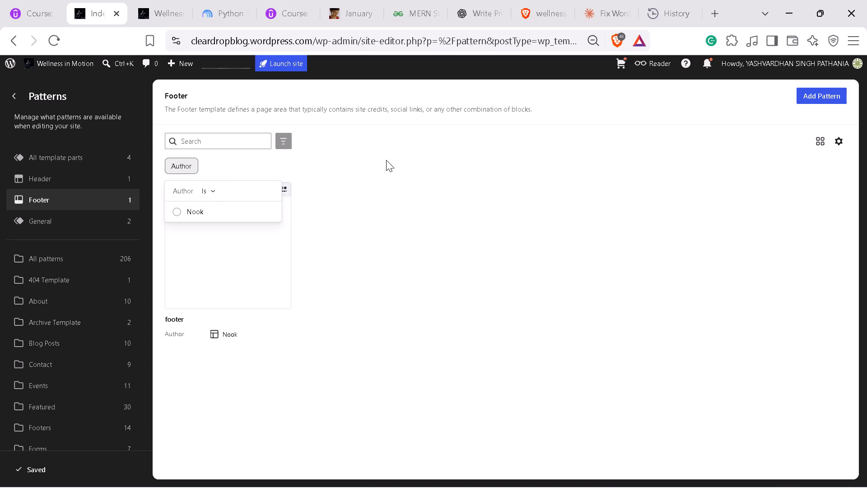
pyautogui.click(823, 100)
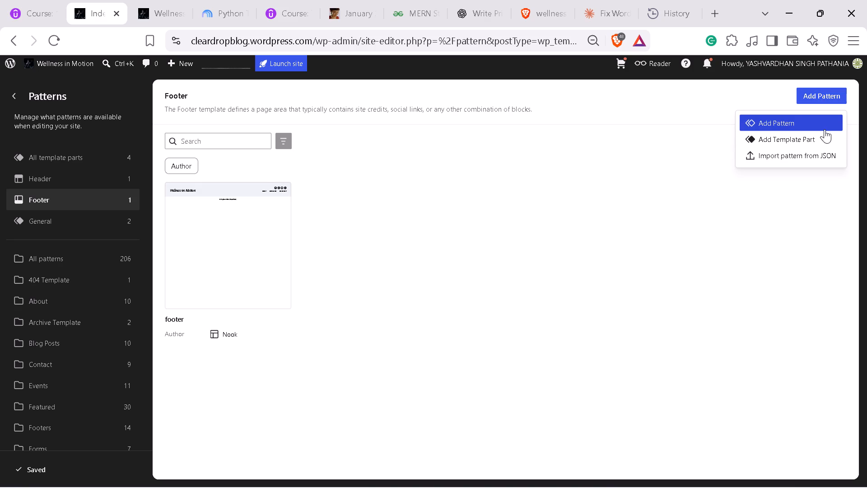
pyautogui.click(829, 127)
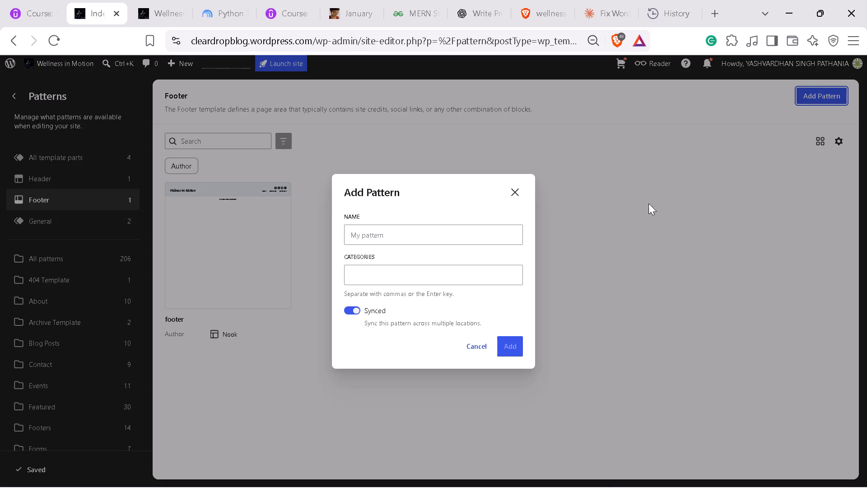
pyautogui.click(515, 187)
# Add a new template part named ff in the Footer area.
pyautogui.click(820, 95)
pyautogui.click(794, 133)
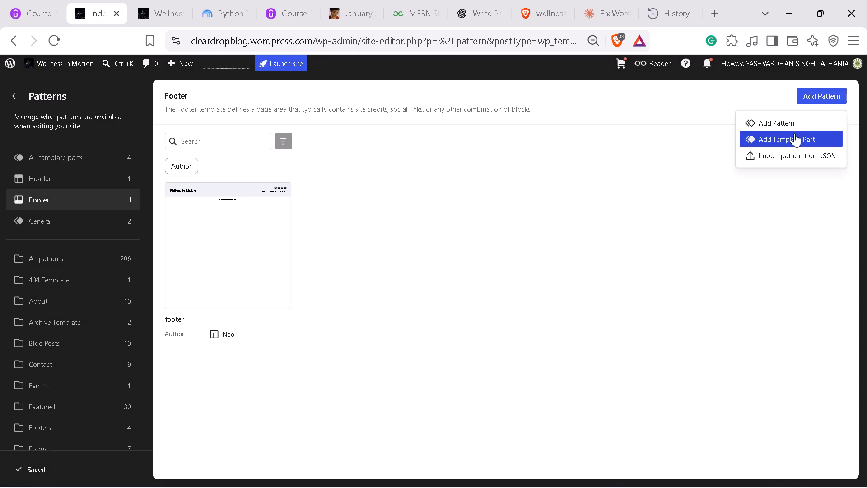
pyautogui.click(405, 310)
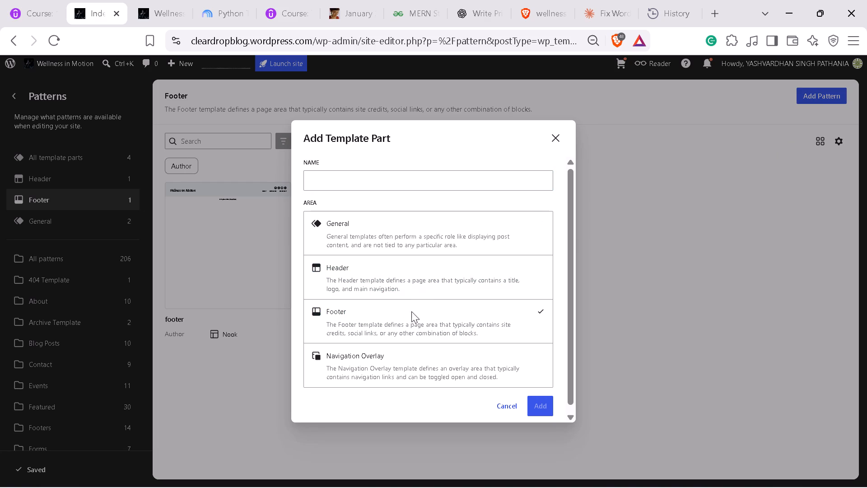
pyautogui.doubleClick(542, 405)
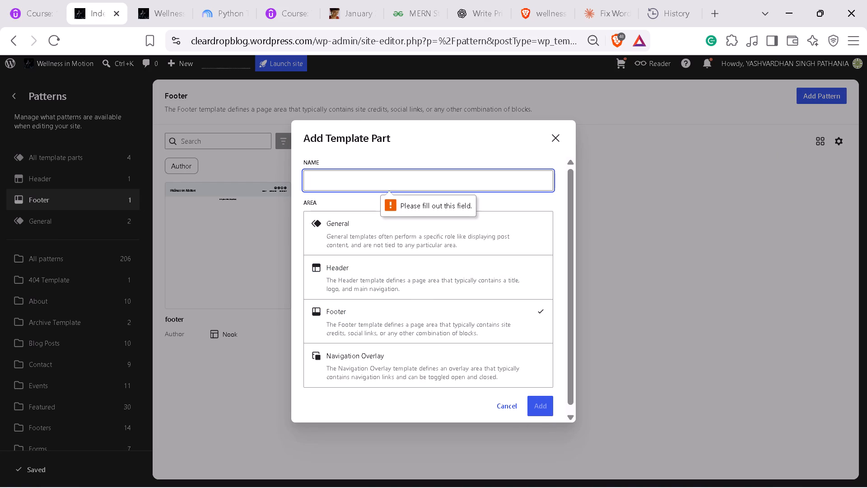
pyautogui.write('ff')
pyautogui.click(539, 405)
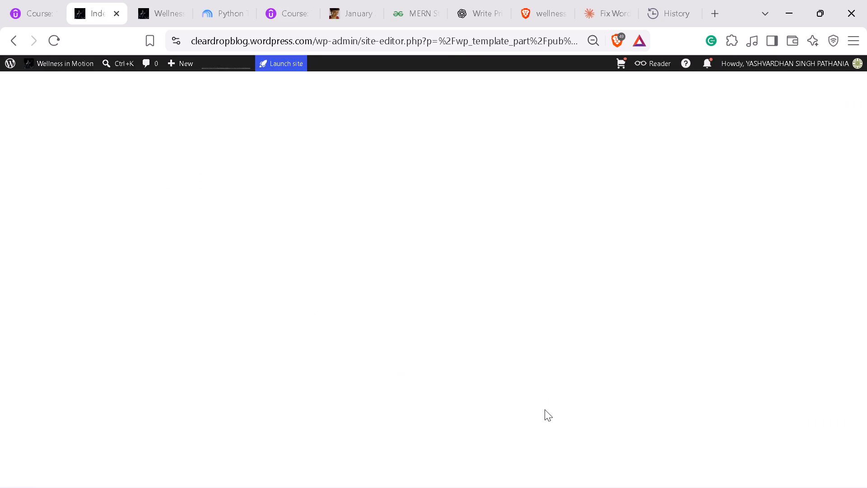
# Search the blocks for foo and insert the existing footer into the empty ff template part.
pyautogui.click(336, 291)
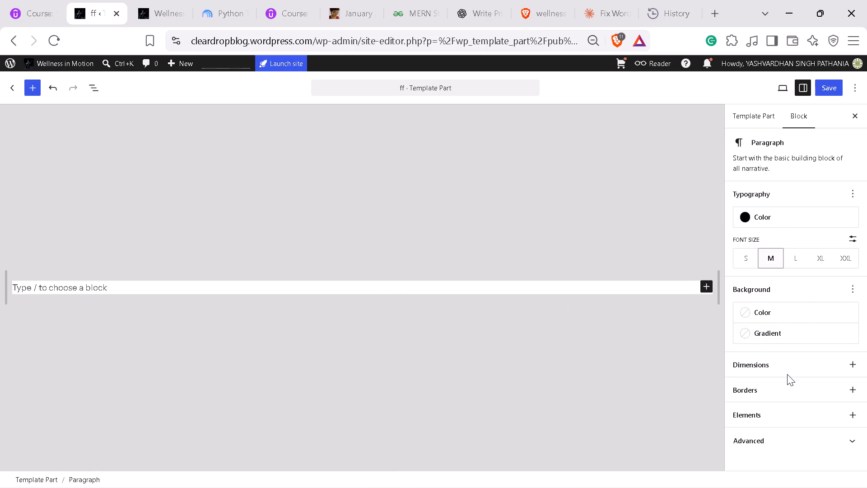
pyautogui.click(760, 120)
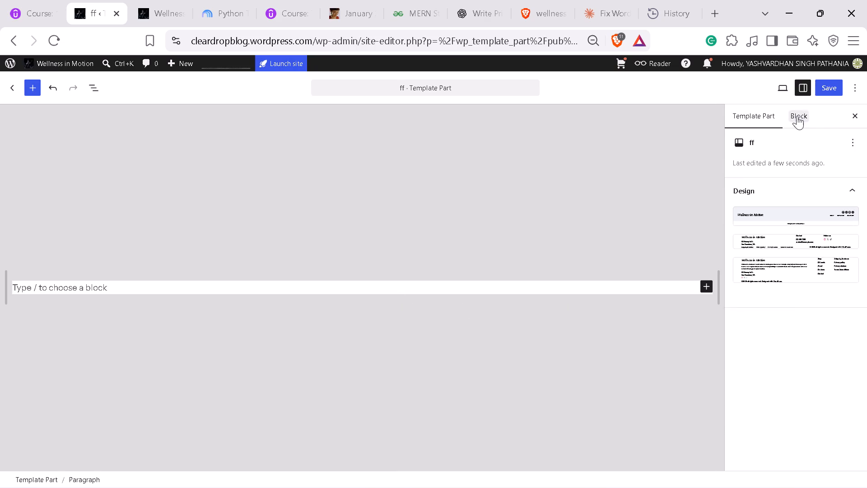
pyautogui.click(797, 116)
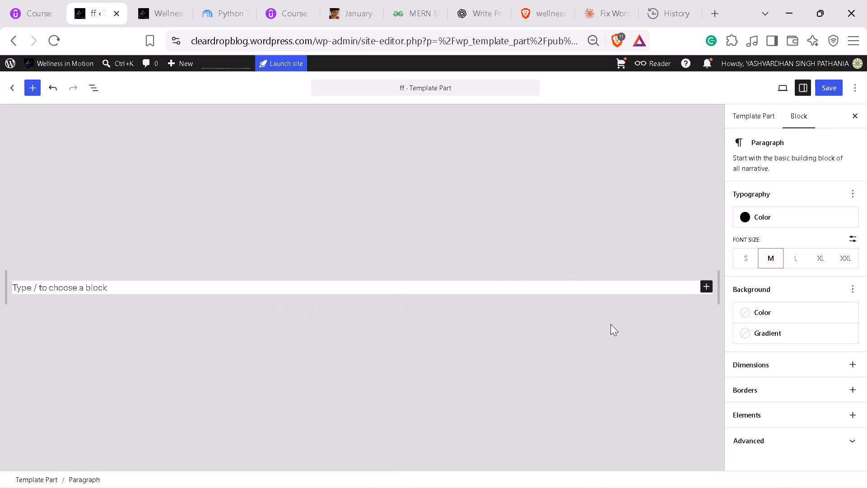
pyautogui.click(706, 289)
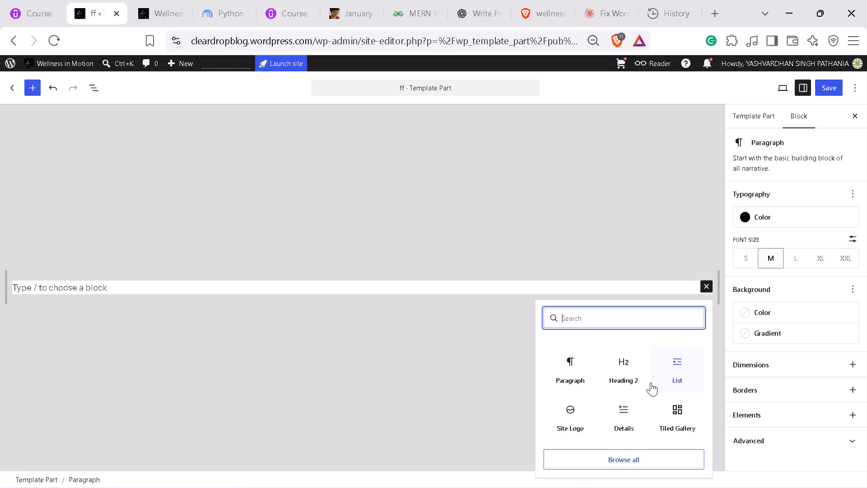
pyautogui.scroll(-1, 651, 382)
pyautogui.write('foo')
pyautogui.click(567, 374)
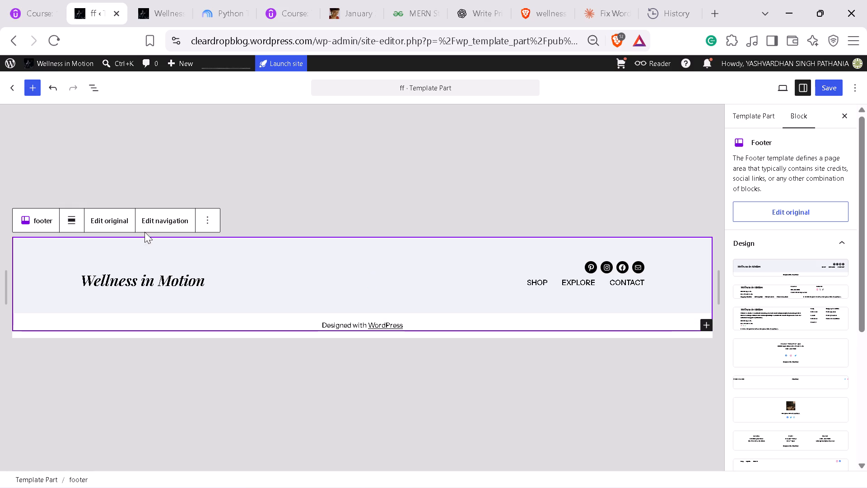
# Edit the navigation of the footer inside ff and create a new menu for it.
pyautogui.click(165, 224)
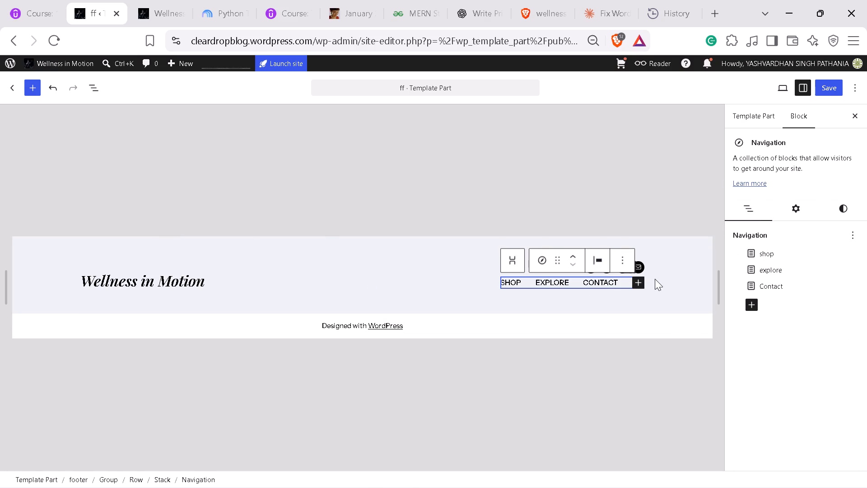
pyautogui.click(625, 256)
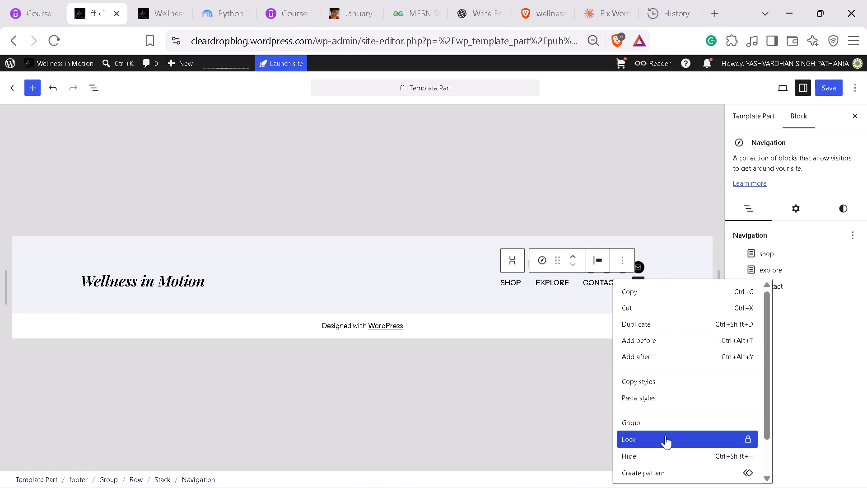
pyautogui.scroll(-3, 658, 469)
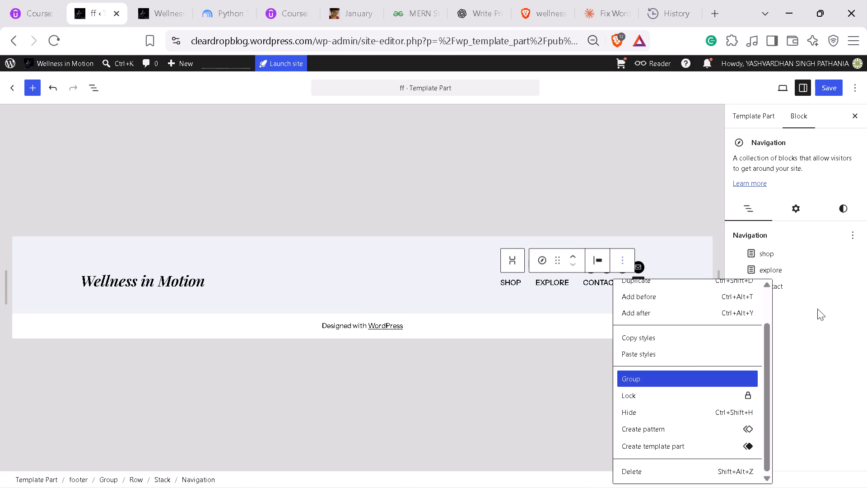
pyautogui.click(517, 287)
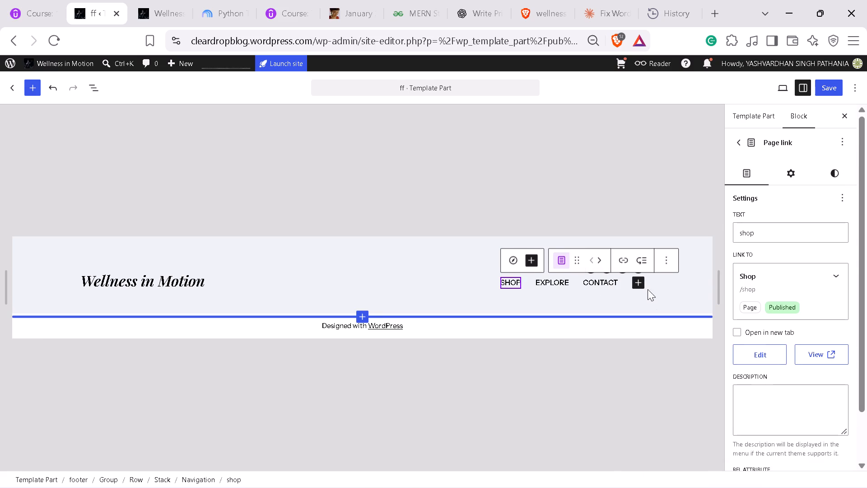
pyautogui.click(638, 280)
pyautogui.click(749, 322)
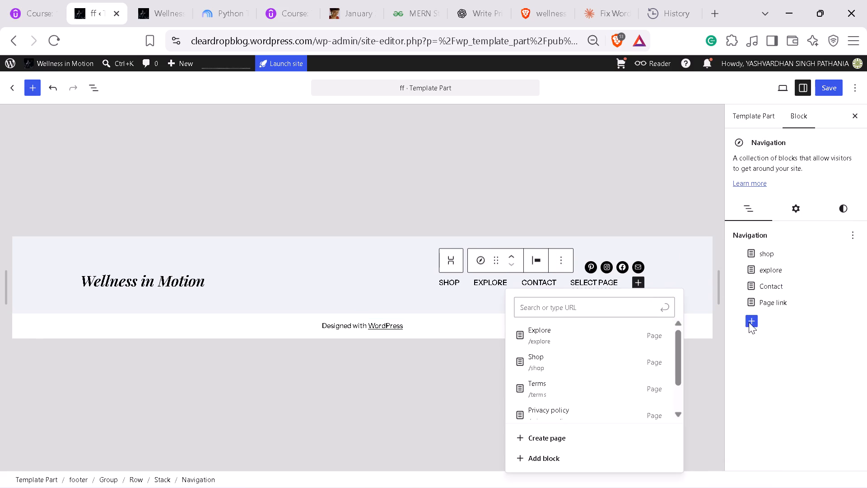
pyautogui.click(848, 239)
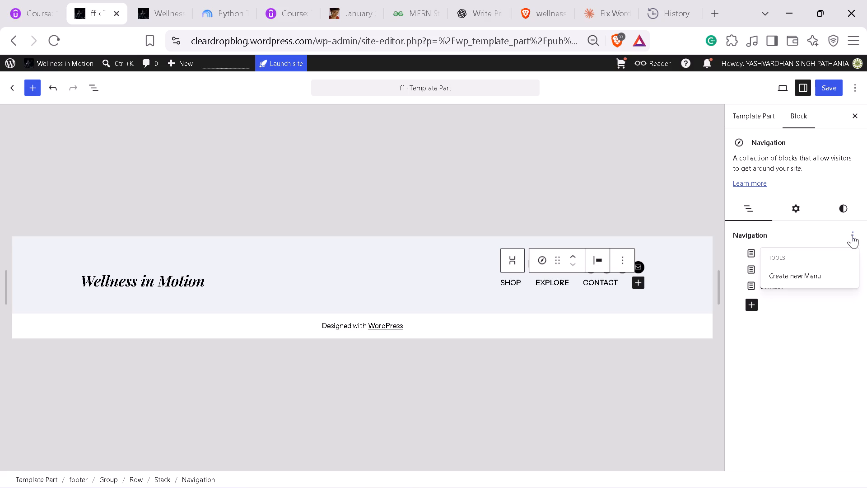
pyautogui.click(814, 276)
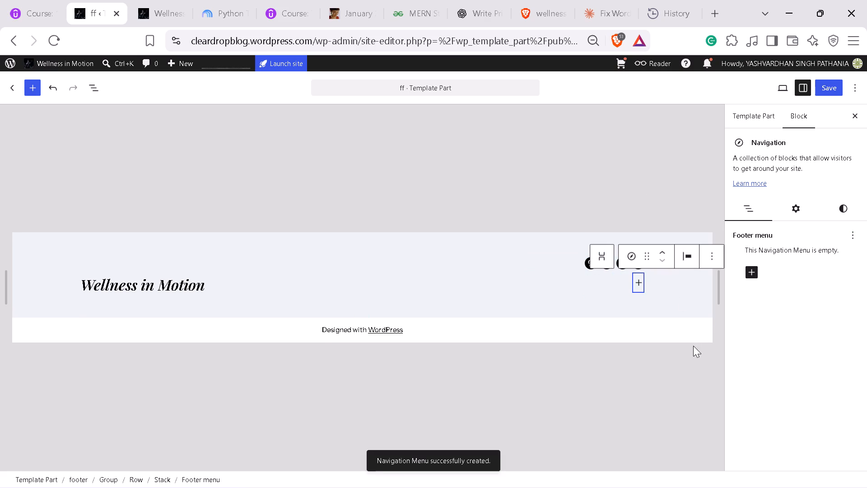
# Add page links for Terms and Privacy policy to the new footer menu.
pyautogui.click(753, 276)
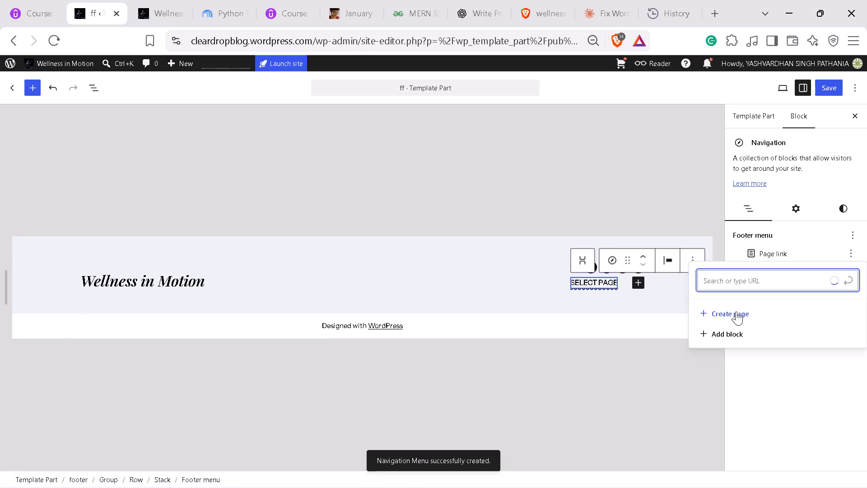
pyautogui.write('te')
pyautogui.press('r')
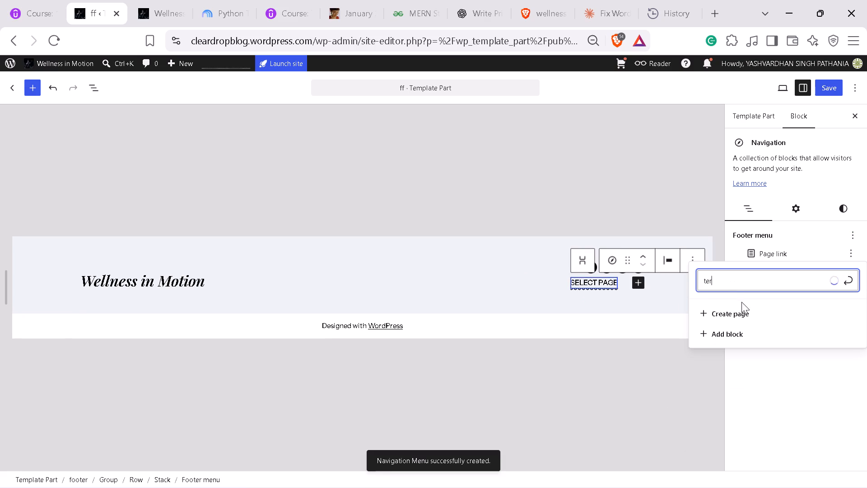
pyautogui.click(740, 304)
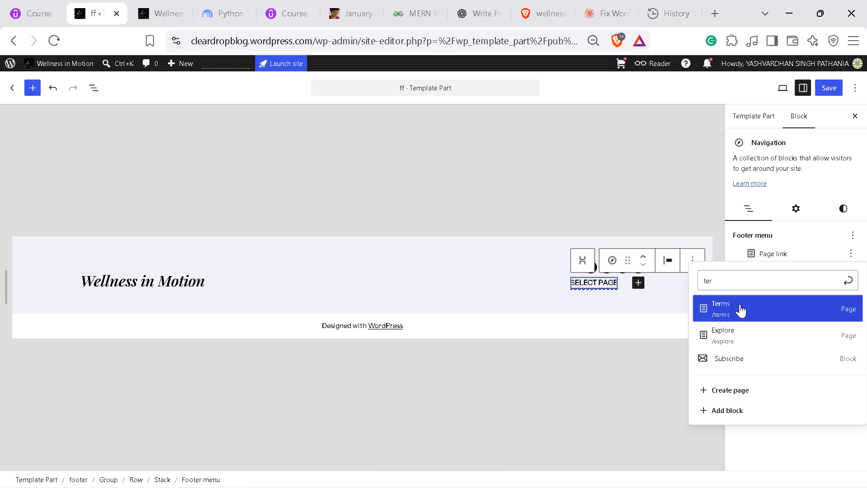
pyautogui.click(750, 269)
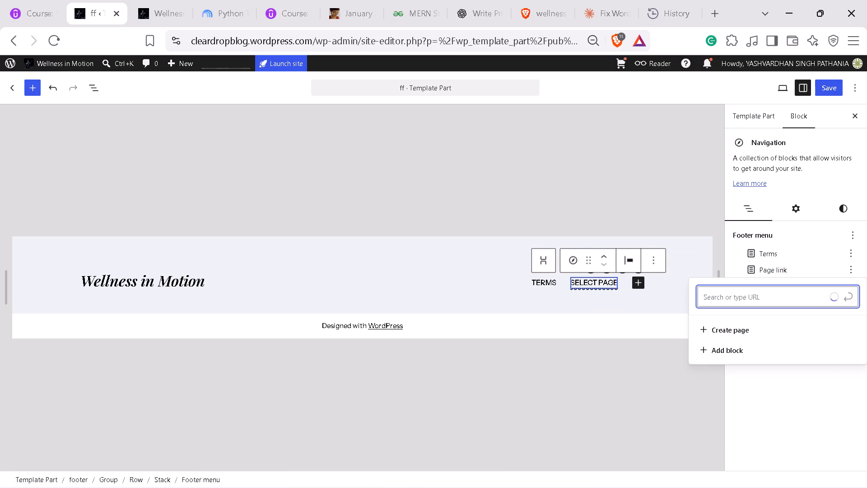
pyautogui.write('pri')
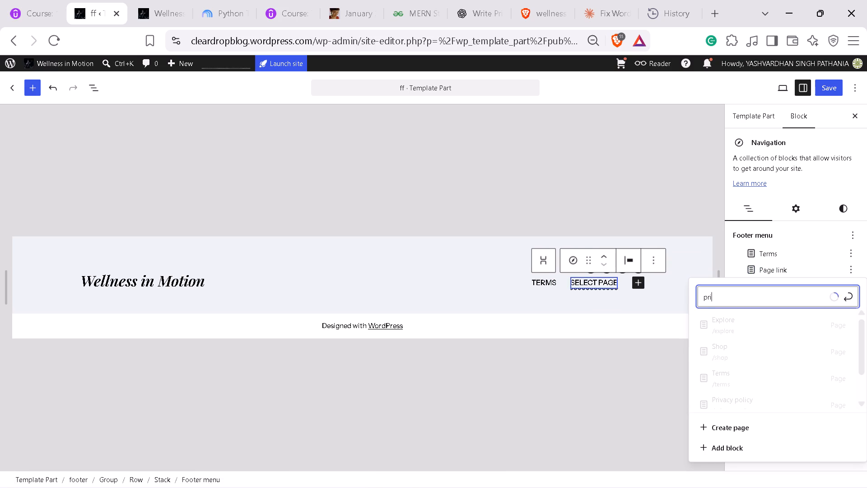
pyautogui.press('Down')
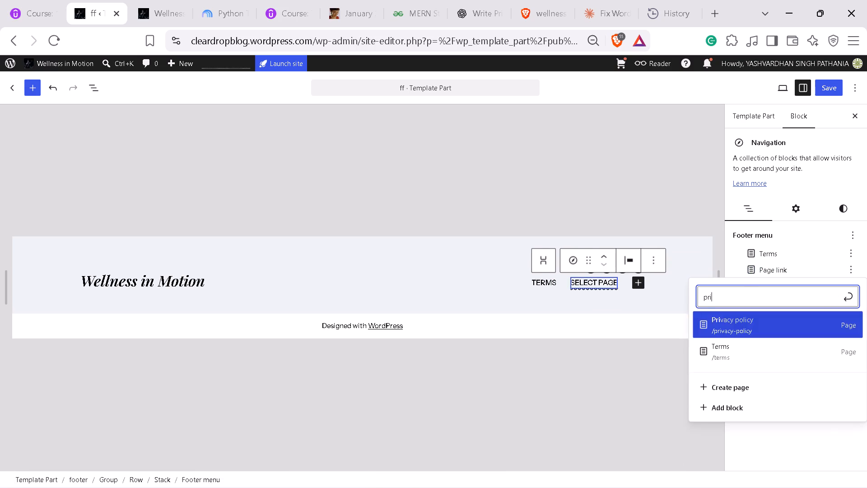
pyautogui.press('Return')
# Link Privacy policy and About Us in the footer menu after Terms, and save the ff template part.
pyautogui.click(751, 290)
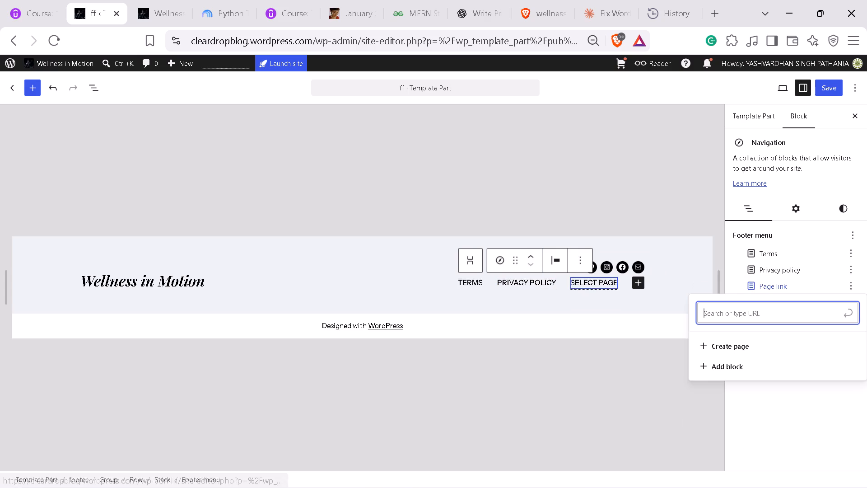
pyautogui.write('con')
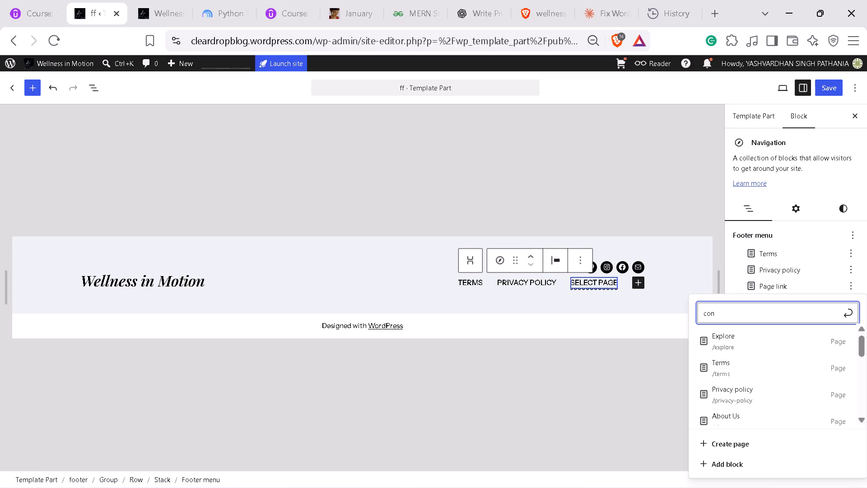
pyautogui.click(727, 408)
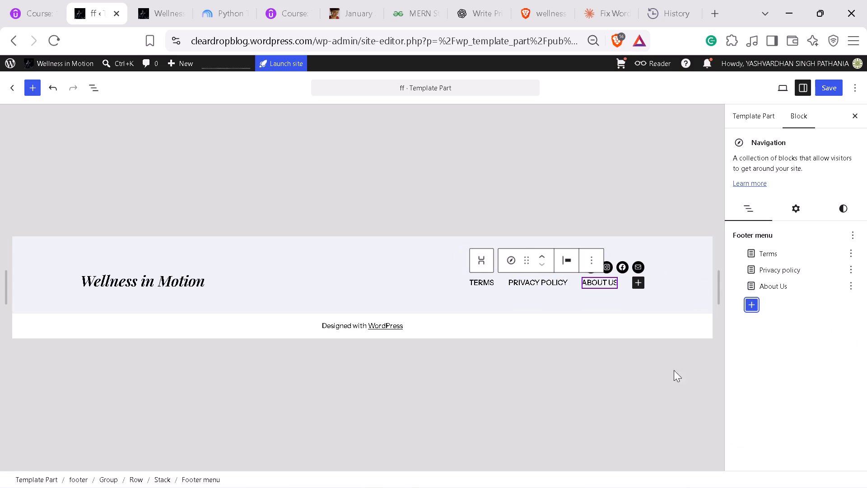
pyautogui.click(827, 81)
pyautogui.click(826, 86)
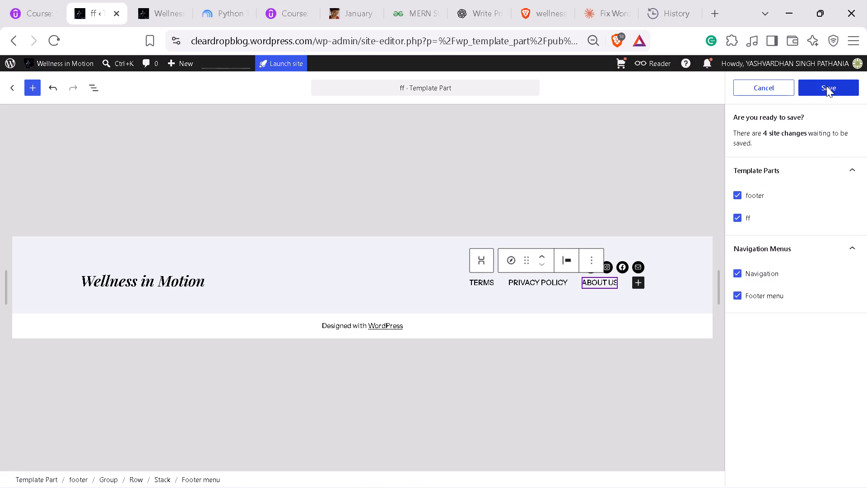
# Open the live site, reload it, and examine its header and footer menu links.
pyautogui.click(74, 60)
pyautogui.click(537, 117)
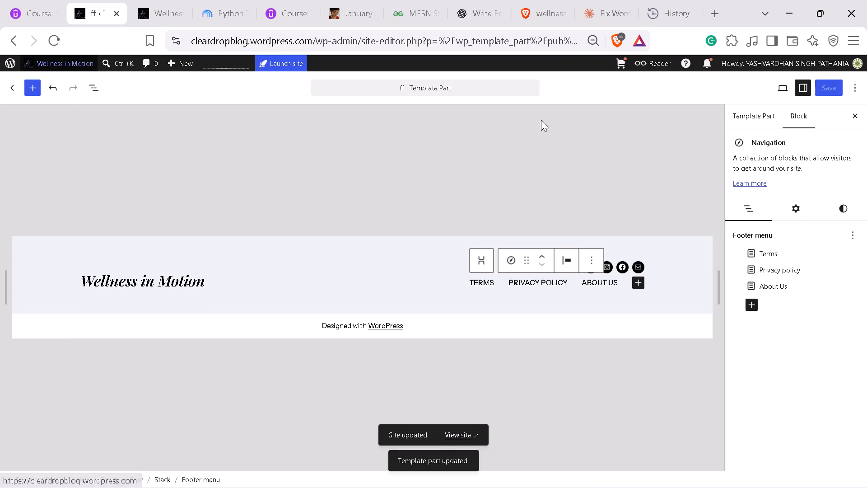
pyautogui.click(457, 433)
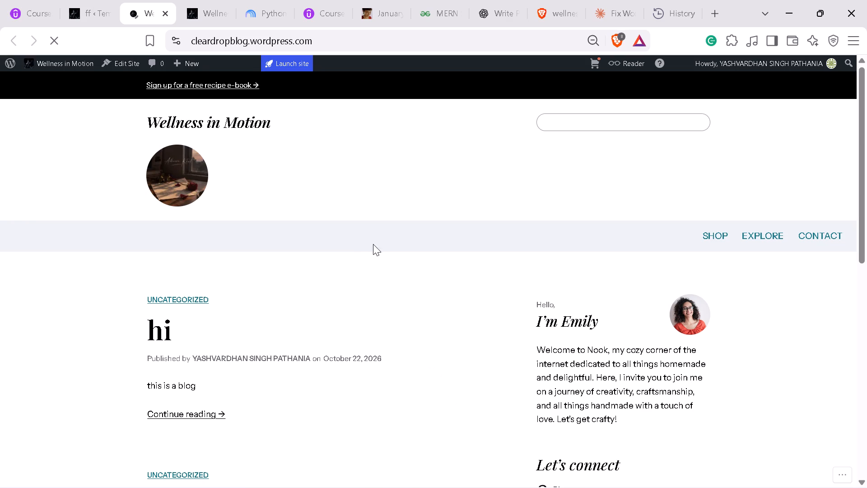
pyautogui.scroll(-5, 519, 272)
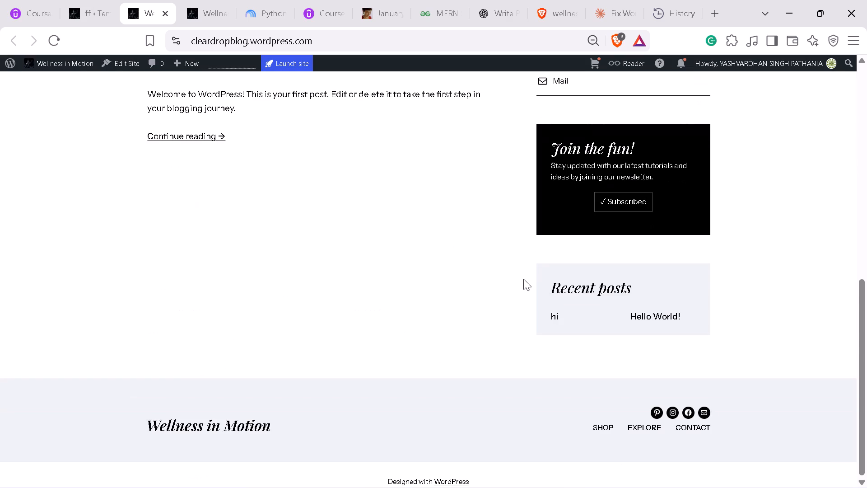
pyautogui.scroll(-6, 523, 279)
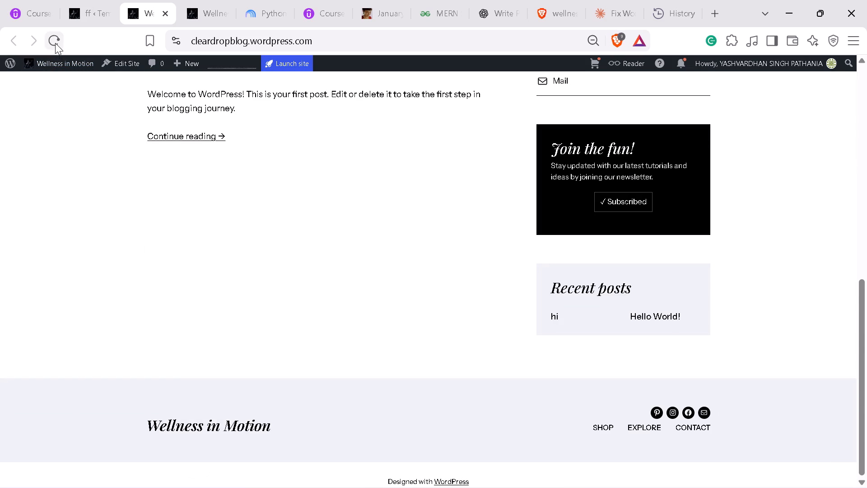
pyautogui.click(55, 42)
pyautogui.scroll(3, 515, 345)
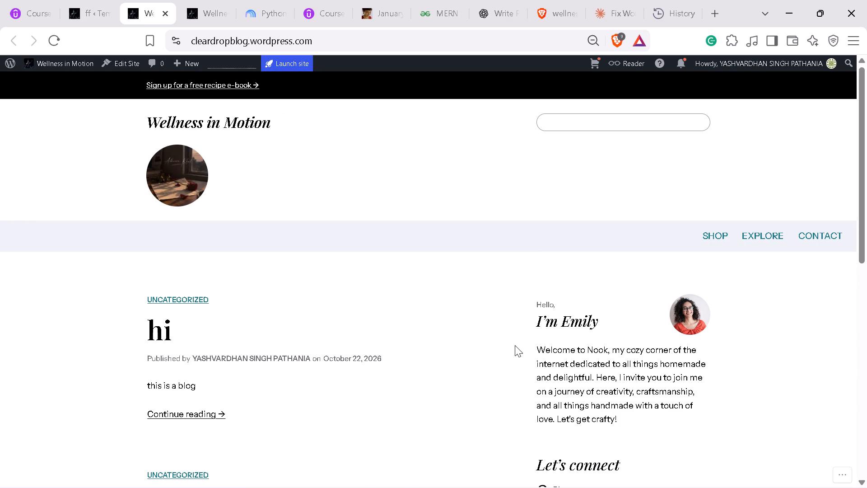
pyautogui.scroll(3, 515, 345)
pyautogui.scroll(-6, 515, 345)
# Compare the two open site tabs, close the duplicate, and reload the home page to recheck its footer menu.
pyautogui.click(191, 0)
pyautogui.click(160, 0)
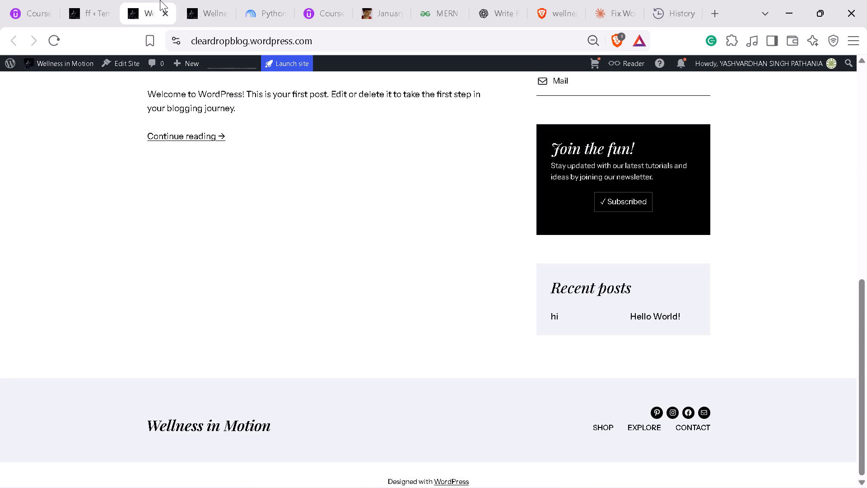
pyautogui.click(199, 0)
pyautogui.click(147, 0)
pyautogui.click(196, 0)
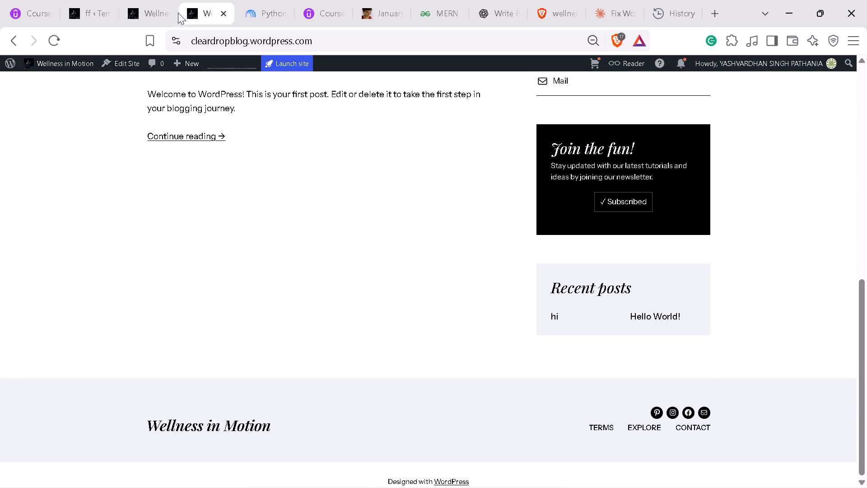
pyautogui.click(167, 13)
pyautogui.click(54, 42)
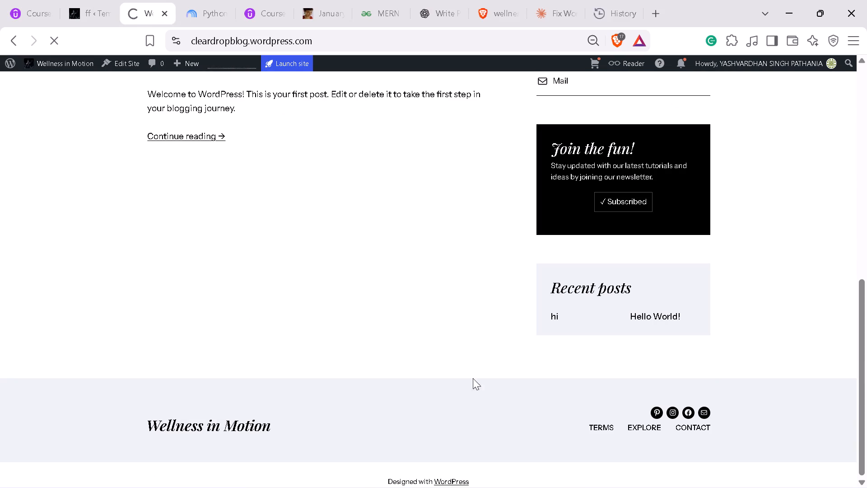
pyautogui.scroll(-6, 554, 407)
pyautogui.scroll(6, 559, 407)
pyautogui.scroll(-7, 559, 407)
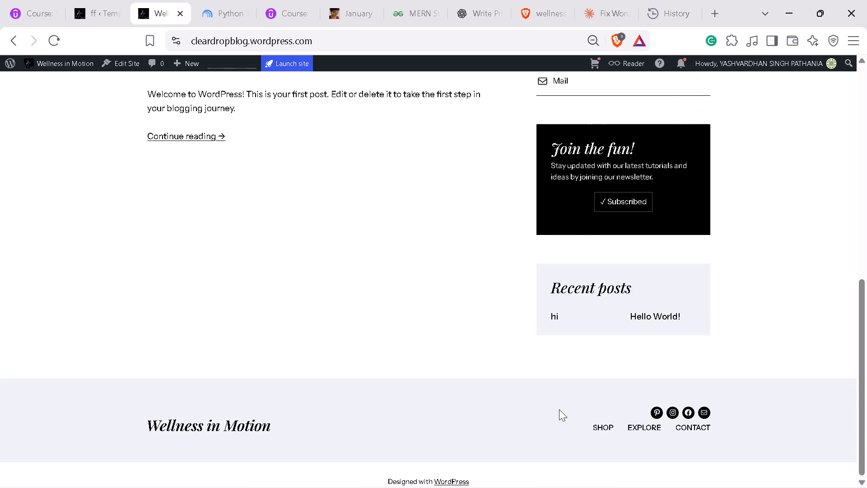
pyautogui.click(59, 39)
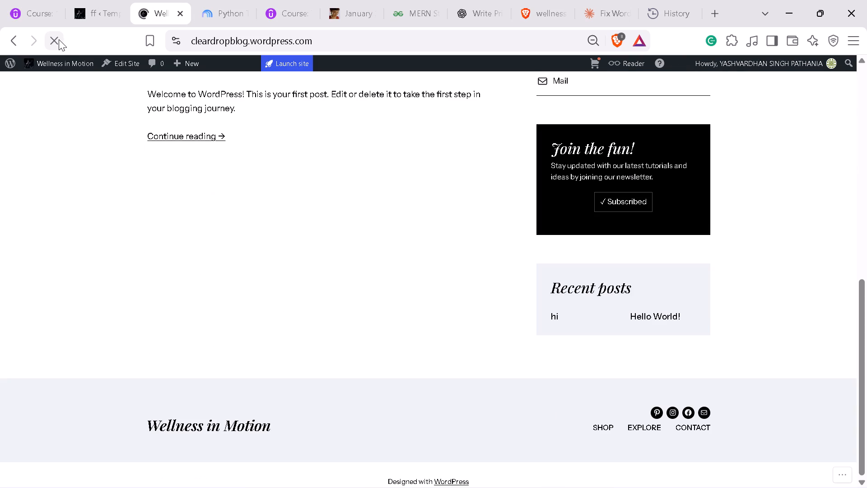
pyautogui.click(59, 39)
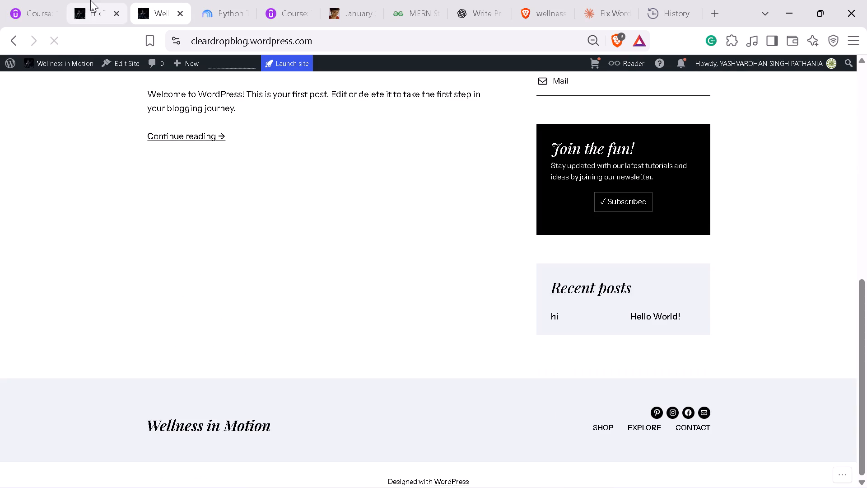
# Return to the ff template part editor, reload it, and check its footer menu and save state.
pyautogui.click(95, 0)
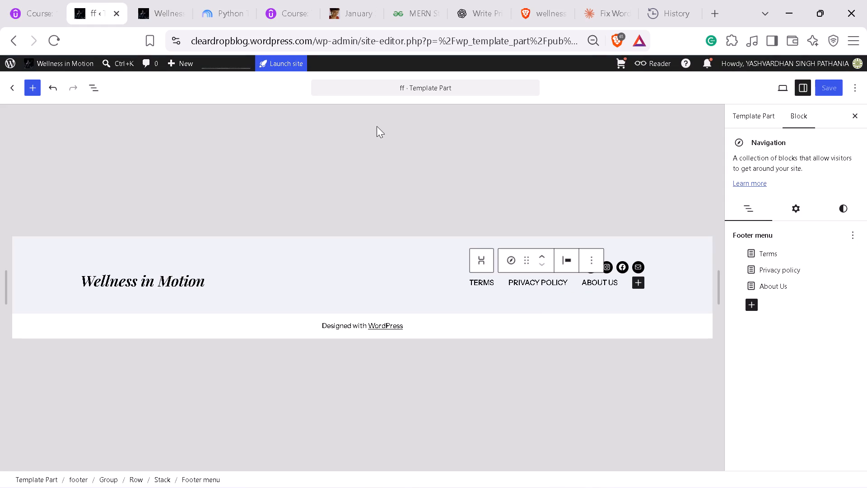
pyautogui.click(599, 180)
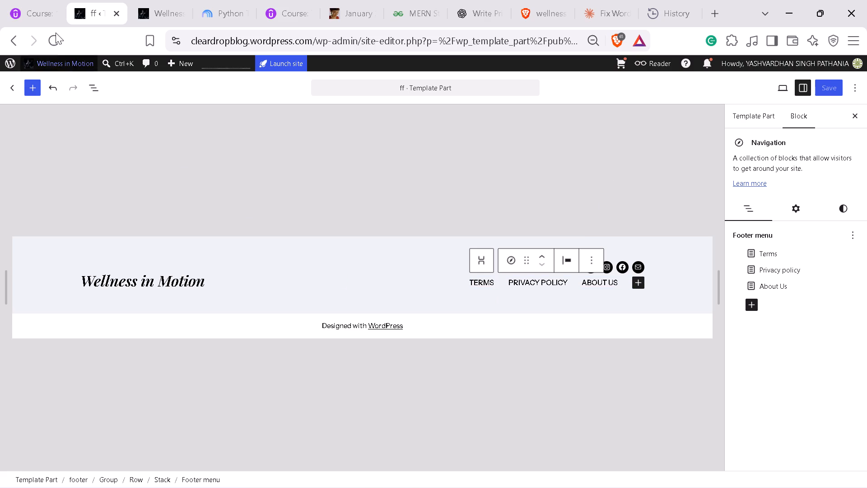
pyautogui.click(56, 33)
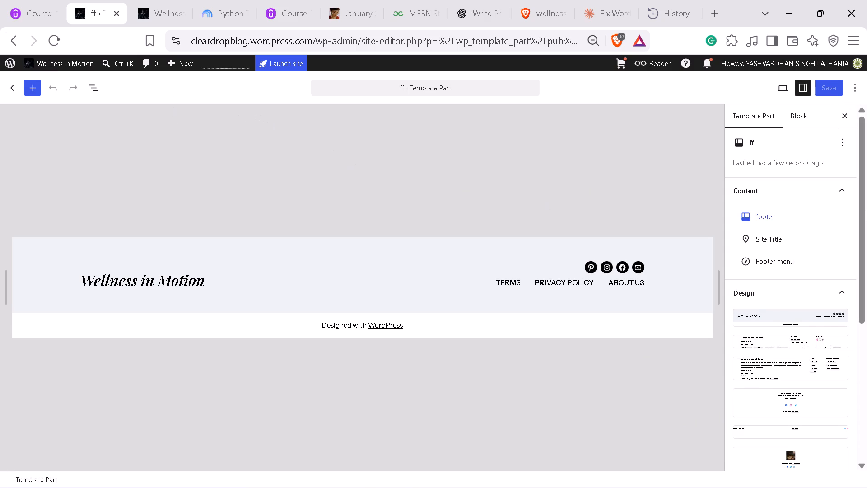
pyautogui.click(831, 94)
pyautogui.click(851, 86)
pyautogui.click(571, 169)
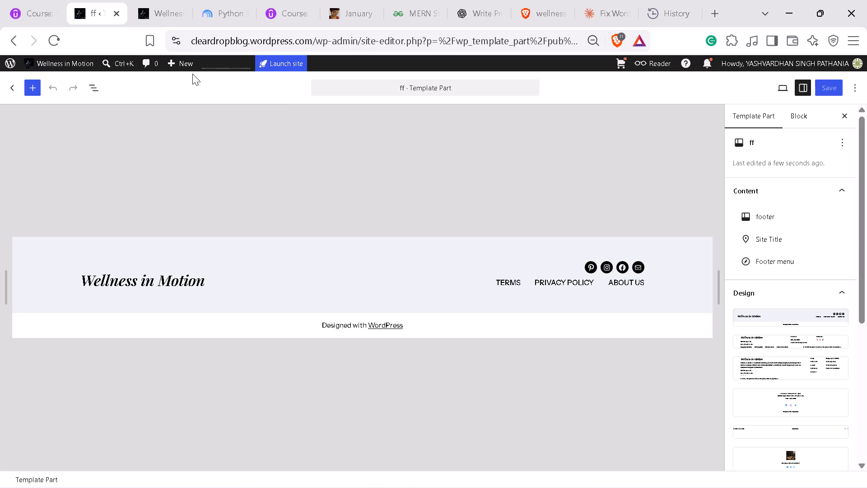
# Go back through the dashboard to the site editor's patterns and list the Footer template parts.
pyautogui.click(52, 59)
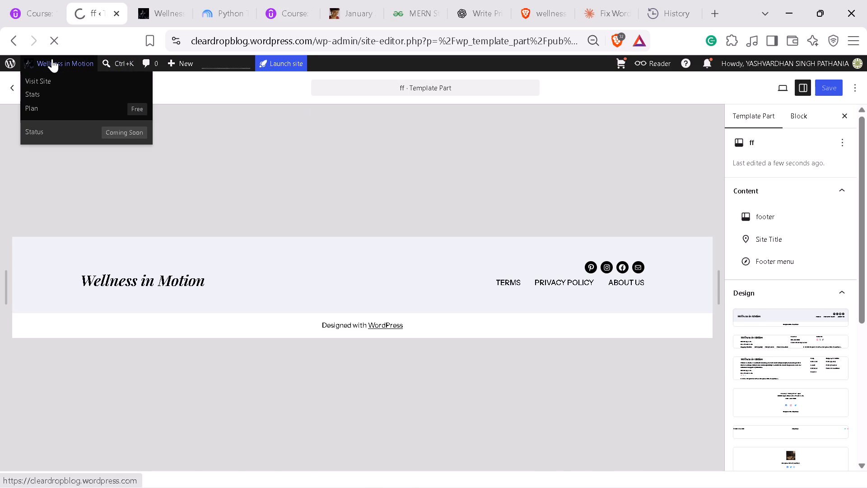
pyautogui.click(59, 80)
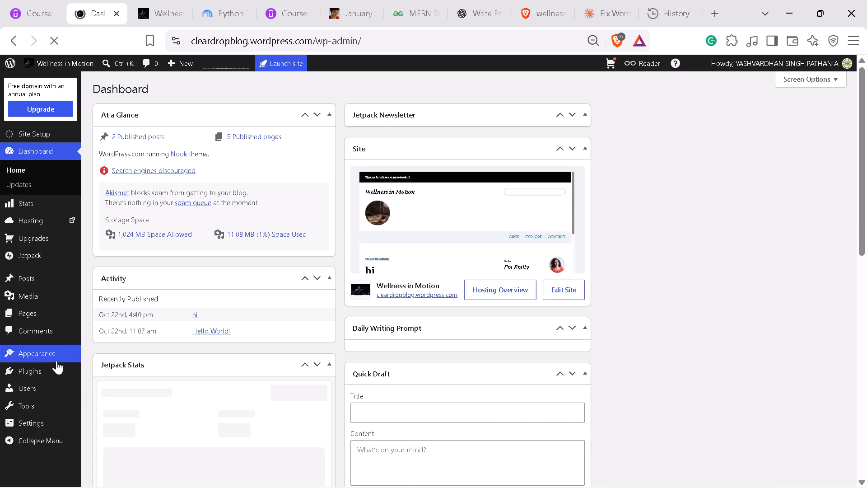
pyautogui.click(99, 368)
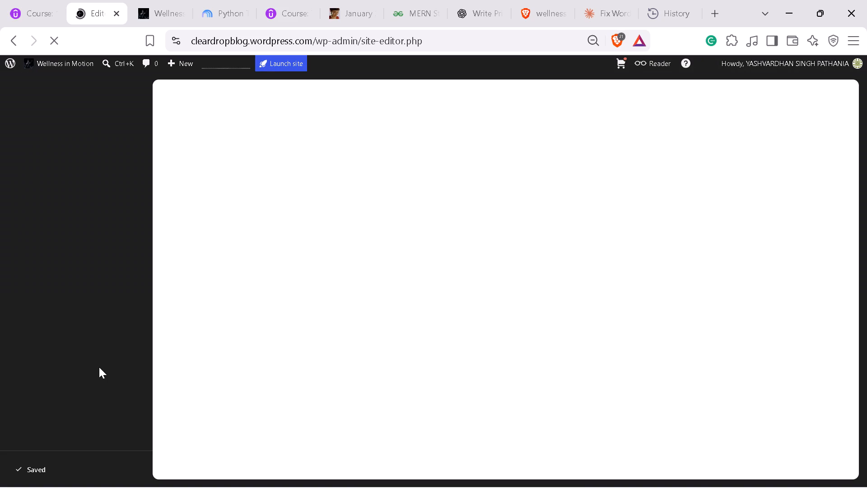
pyautogui.click(61, 236)
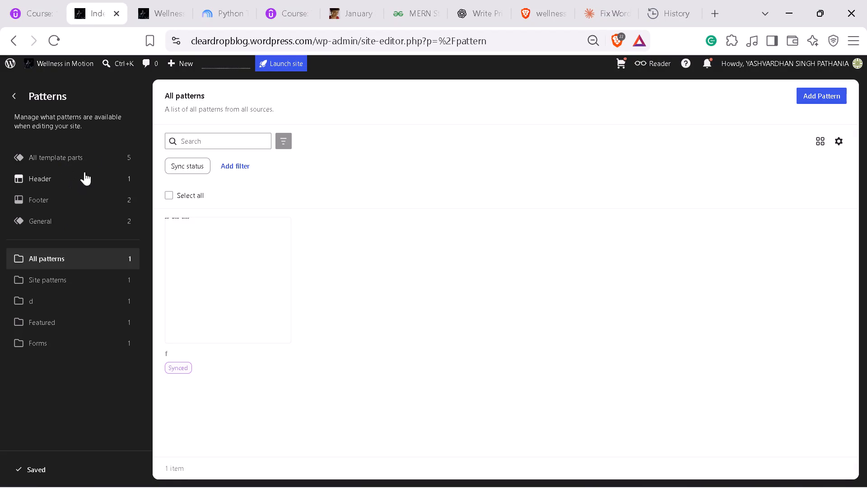
pyautogui.click(93, 151)
pyautogui.click(91, 204)
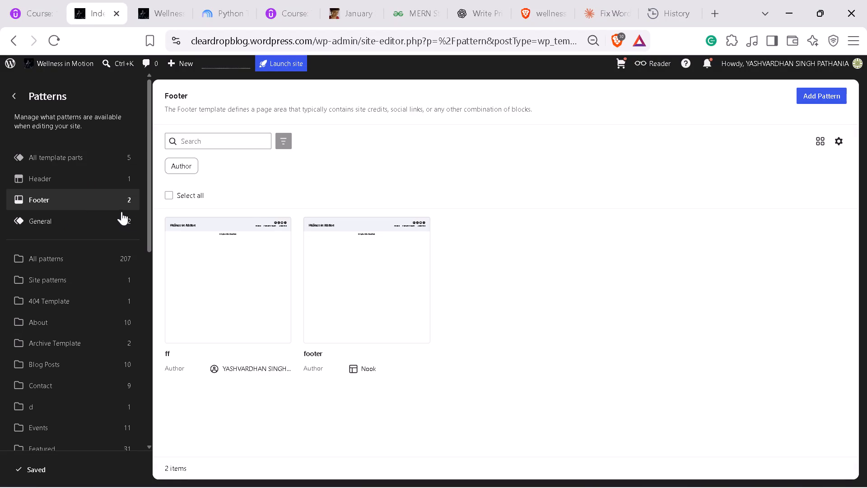
# Check the actions offered for the existing footer template part, and open ff for viewing.
pyautogui.click(172, 220)
pyautogui.click(310, 225)
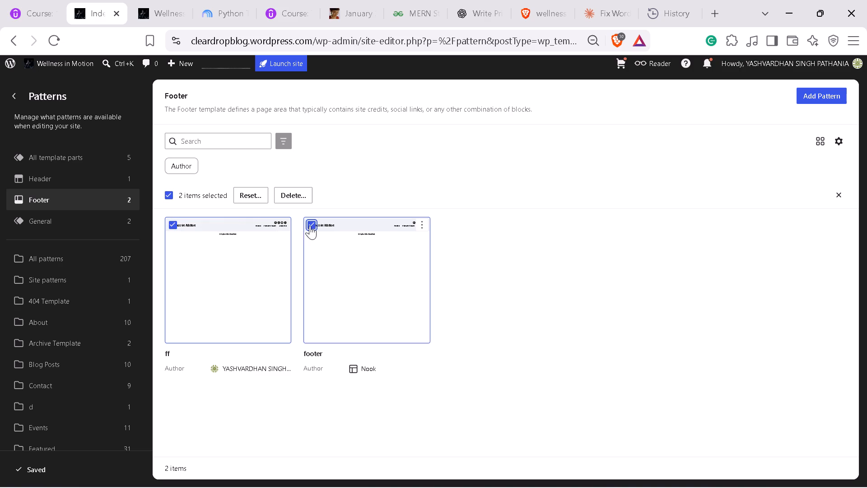
pyautogui.click(171, 220)
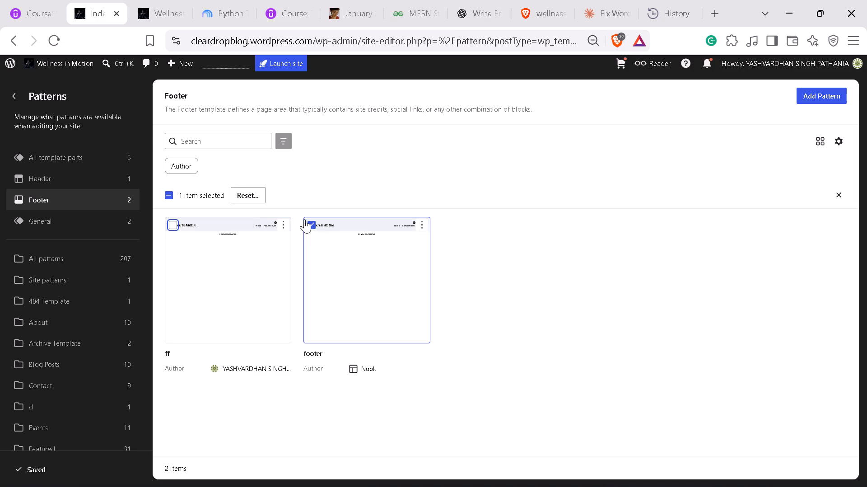
pyautogui.click(419, 226)
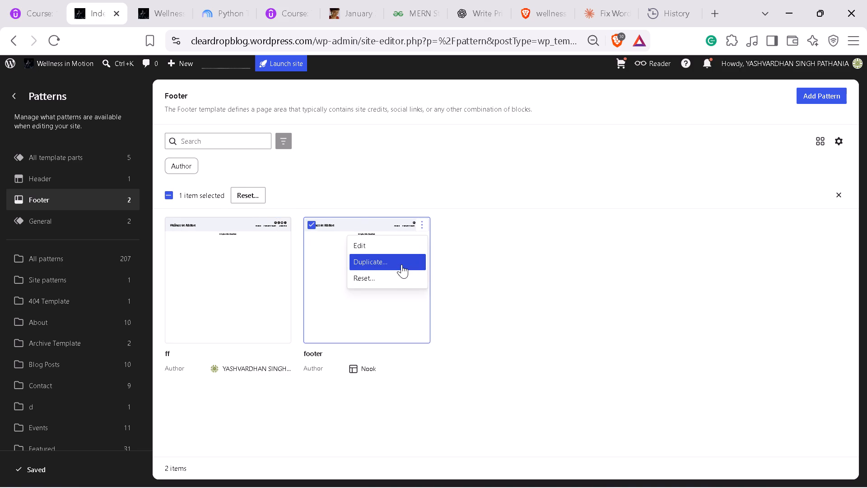
pyautogui.click(244, 286)
pyautogui.doubleClick(244, 286)
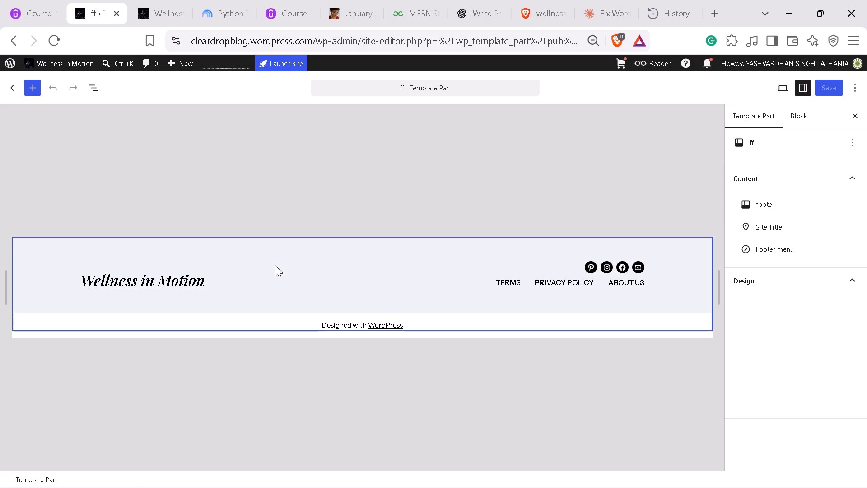
# Return to the list of Footer template parts and select ff.
pyautogui.click(6, 44)
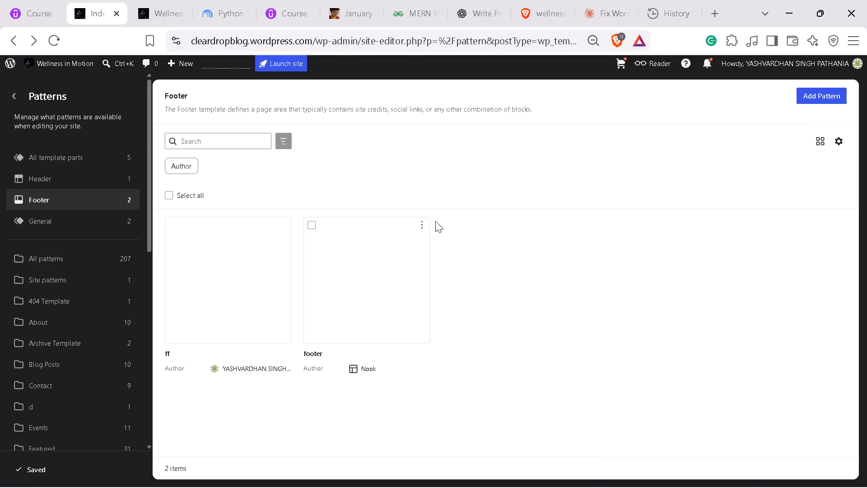
pyautogui.click(194, 233)
pyautogui.click(17, 41)
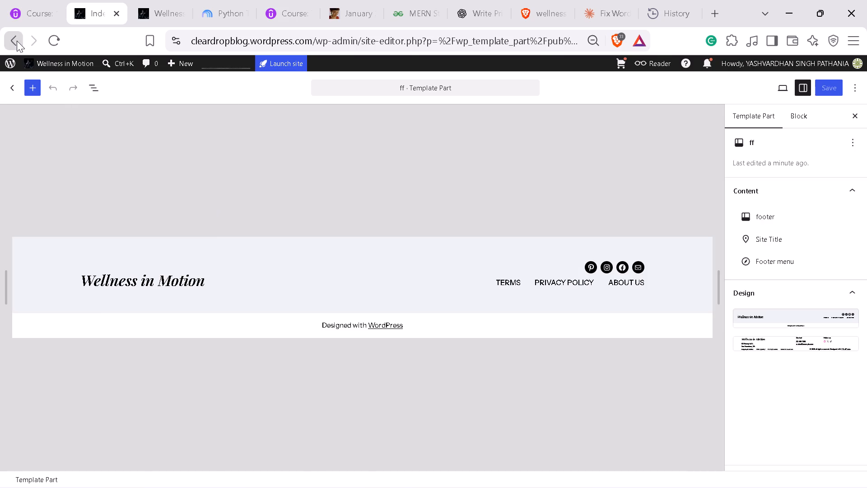
pyautogui.click(178, 222)
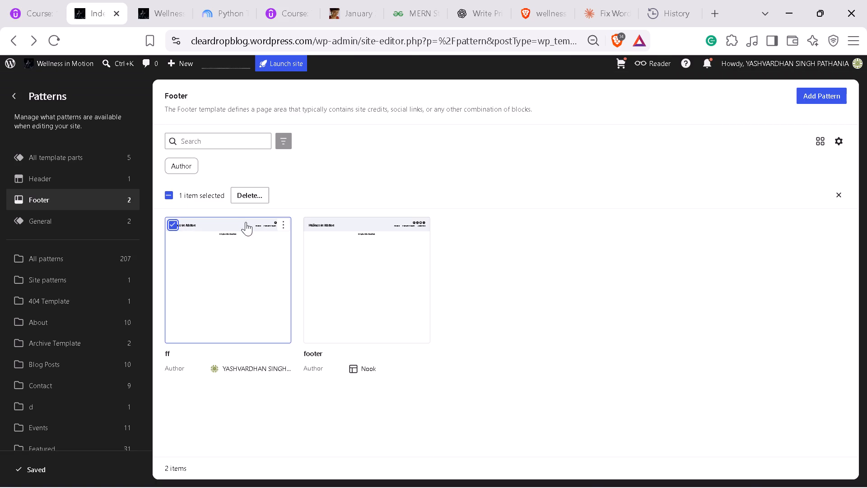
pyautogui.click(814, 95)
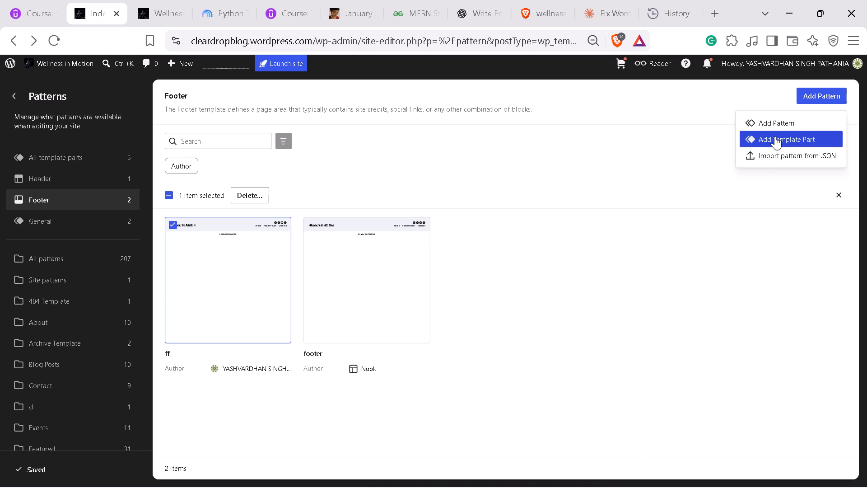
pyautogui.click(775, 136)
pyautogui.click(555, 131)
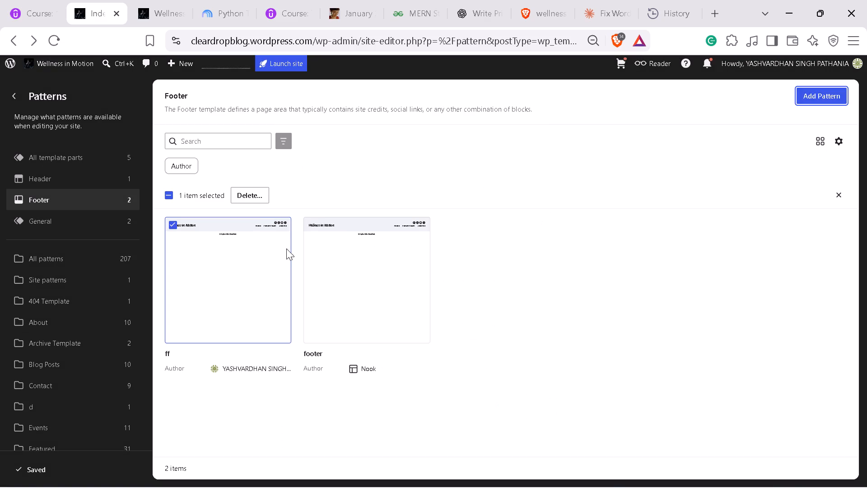
# Check the actions offered for the ff template part, then clear its selection.
pyautogui.rightClick(255, 249)
pyautogui.click(748, 286)
pyautogui.click(278, 219)
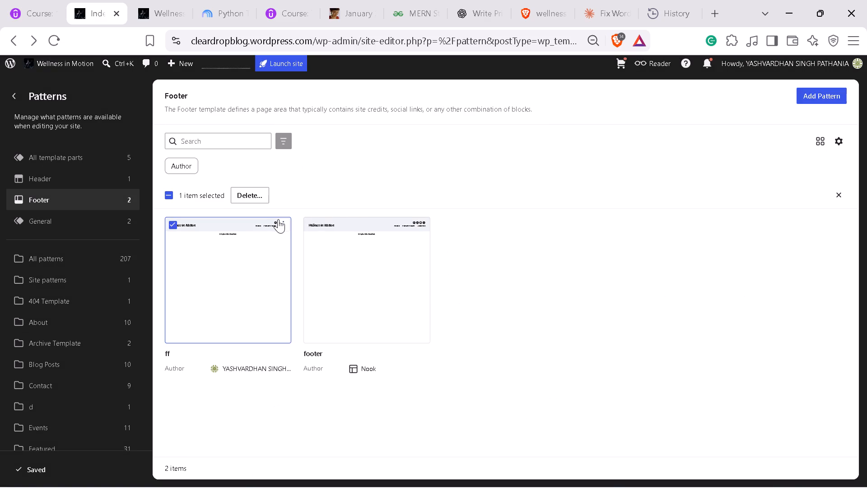
pyautogui.click(279, 220)
pyautogui.click(284, 222)
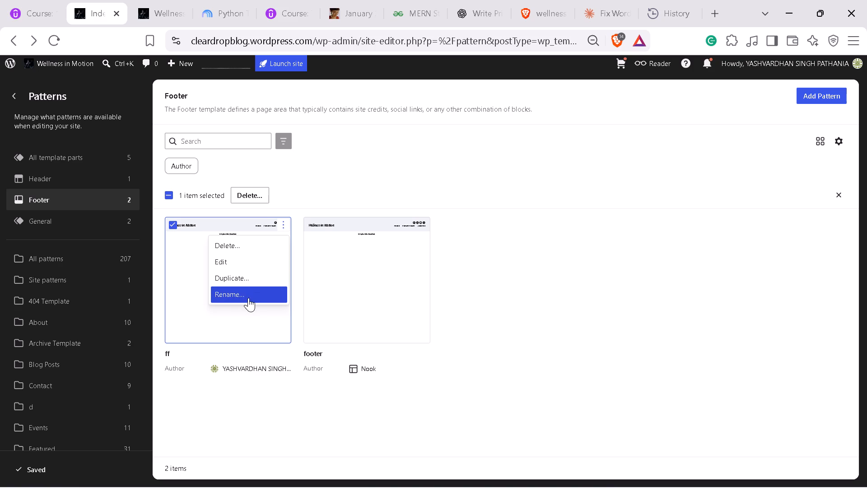
pyautogui.click(572, 312)
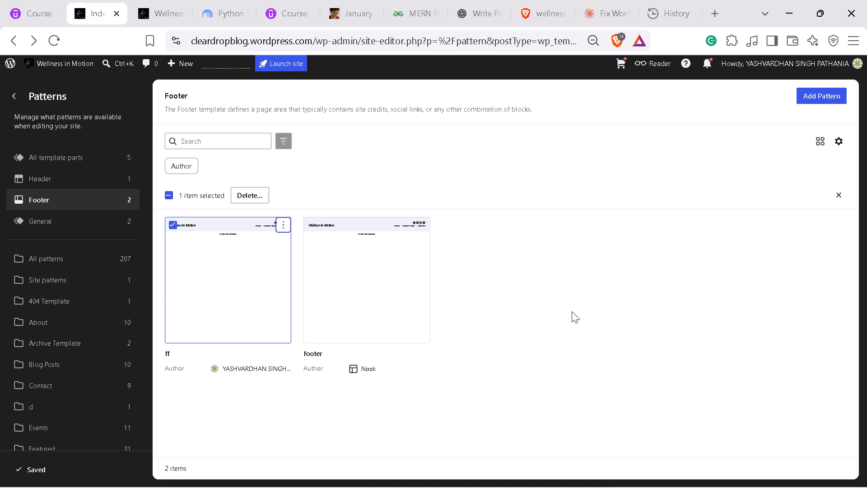
pyautogui.click(573, 309)
pyautogui.click(178, 224)
pyautogui.click(744, 290)
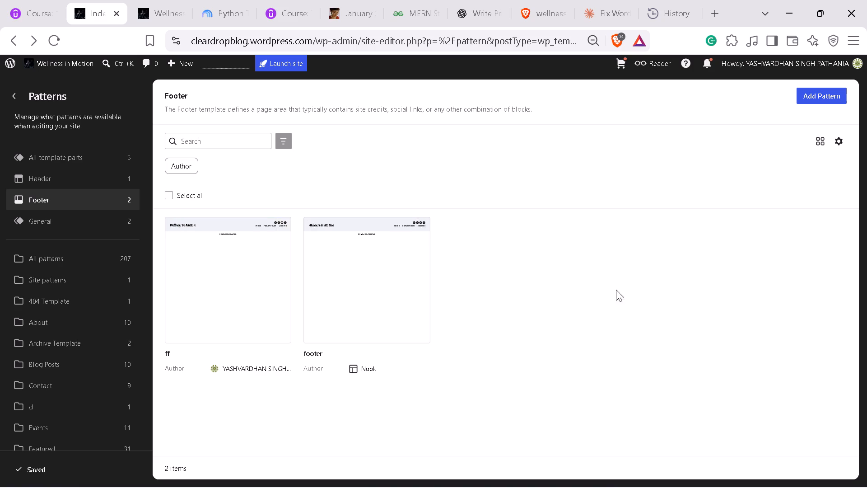
# Open ff, examine its save state, editor options and settings sidebar, and return to the Footer template parts list.
pyautogui.doubleClick(245, 268)
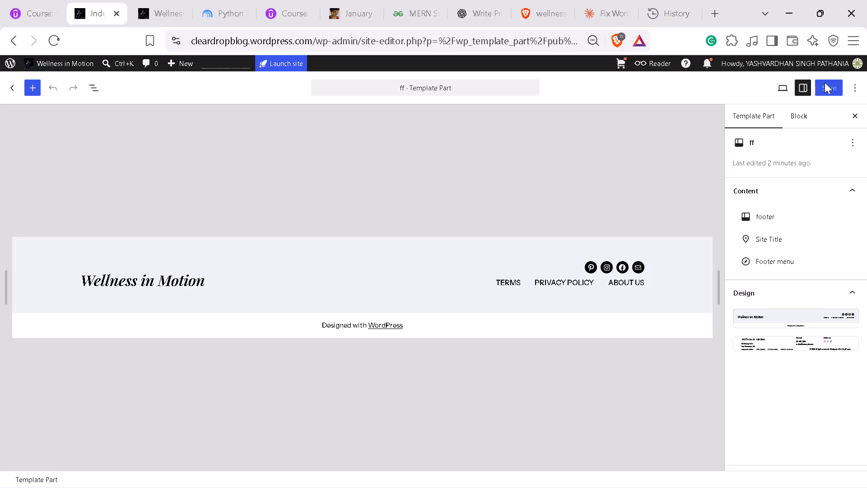
pyautogui.click(825, 82)
pyautogui.click(836, 87)
pyautogui.click(858, 87)
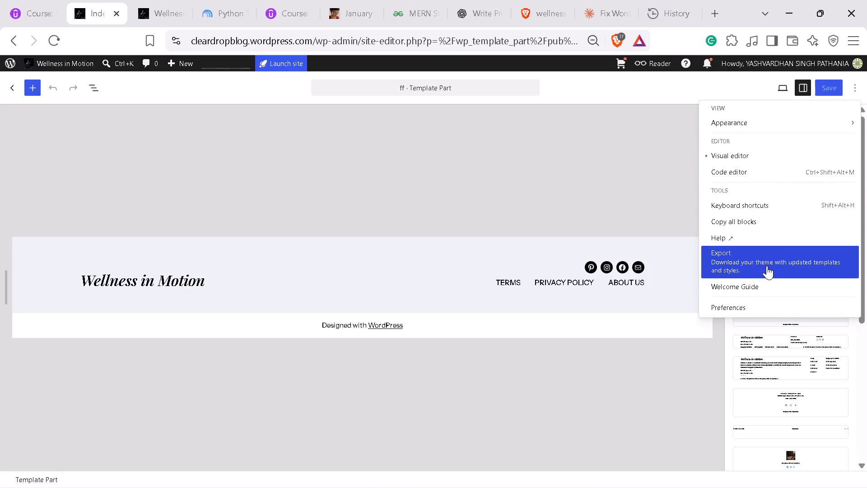
pyautogui.click(643, 184)
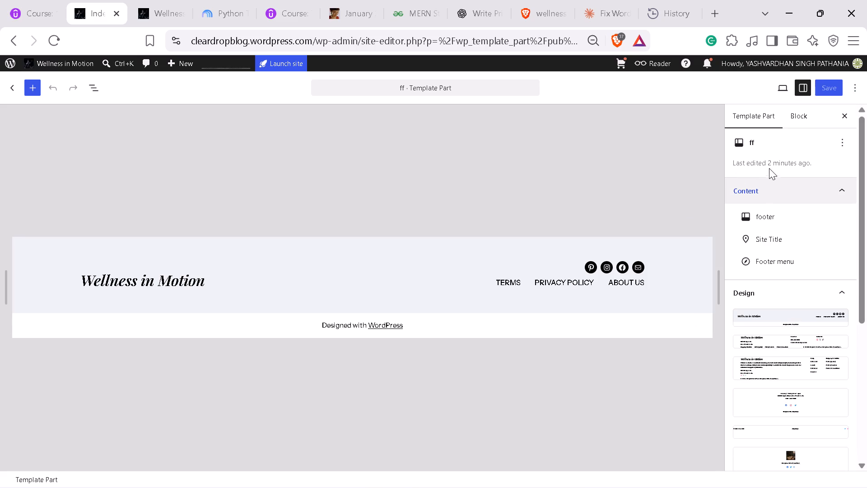
pyautogui.click(777, 150)
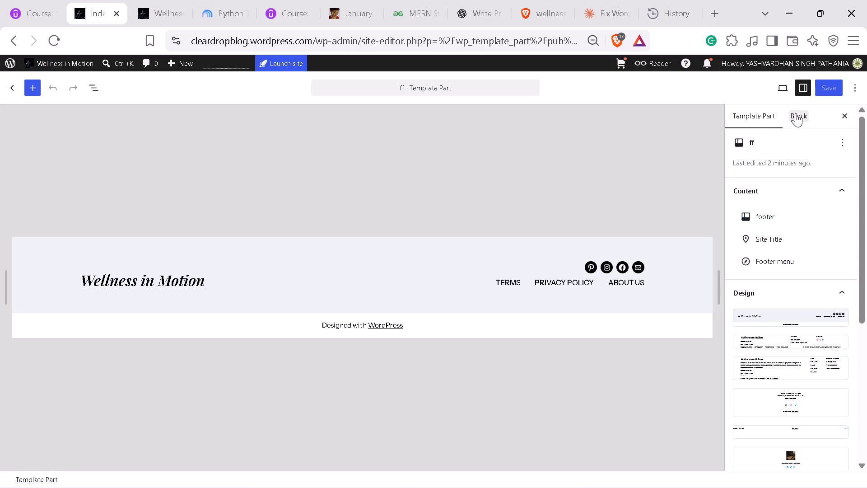
pyautogui.click(796, 113)
pyautogui.click(765, 114)
pyautogui.click(782, 86)
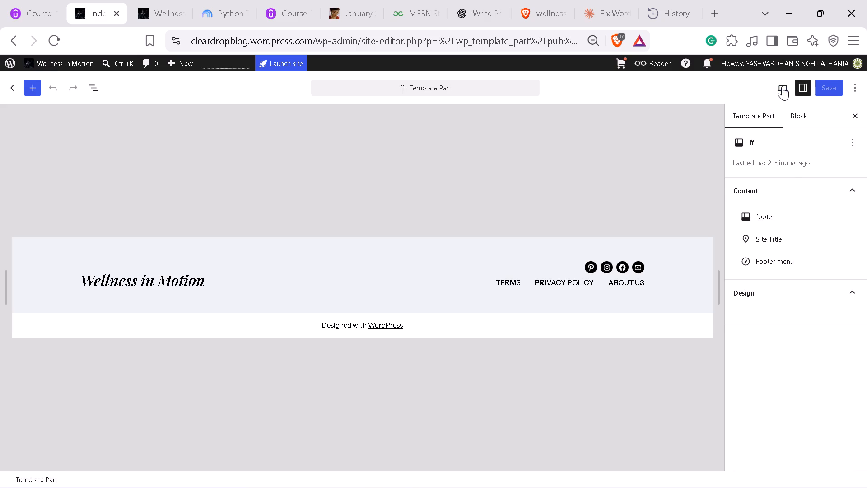
pyautogui.click(809, 85)
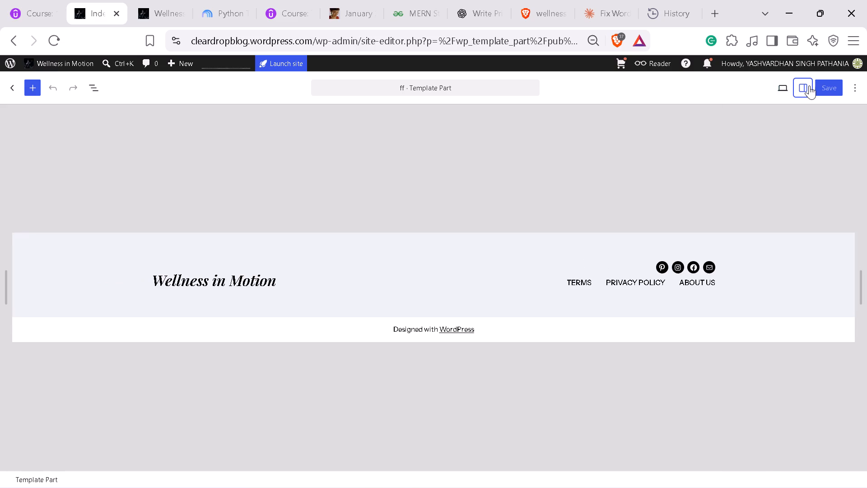
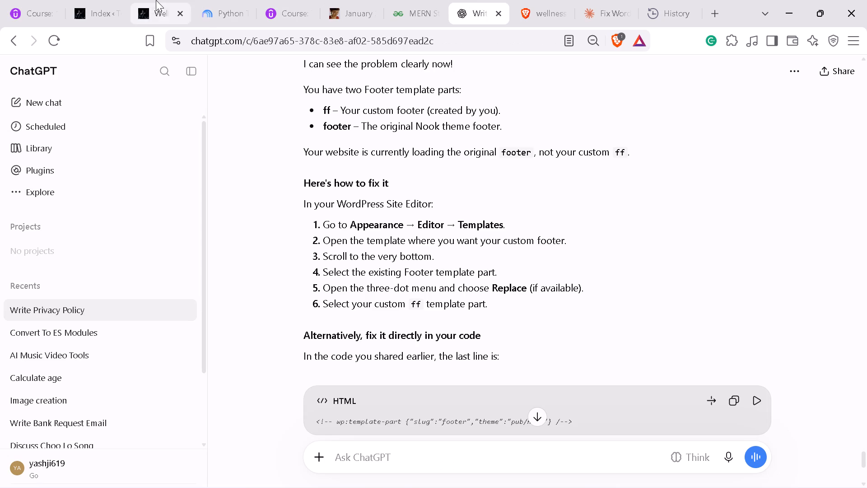
pyautogui.click(102, 0)
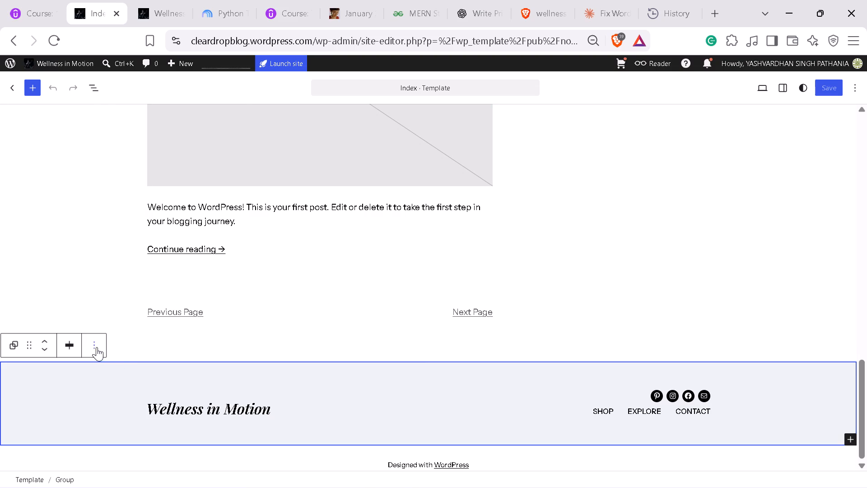
pyautogui.click(97, 347)
pyautogui.click(25, 347)
pyautogui.click(14, 348)
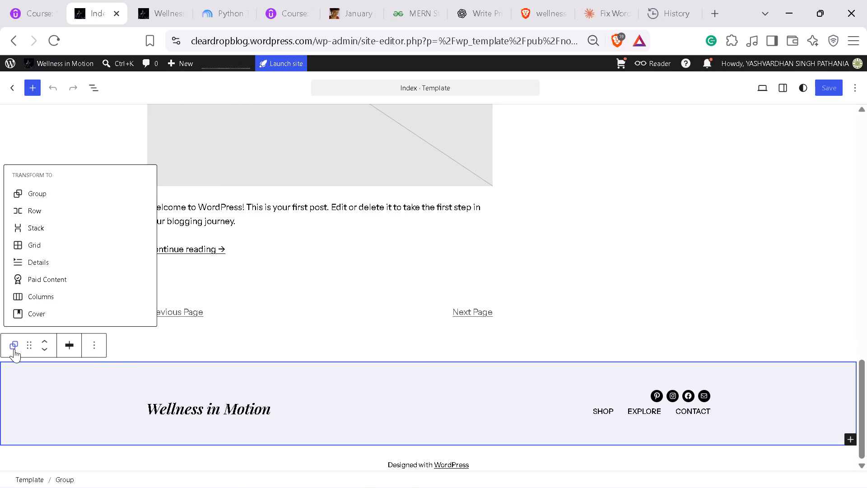
pyautogui.click(93, 338)
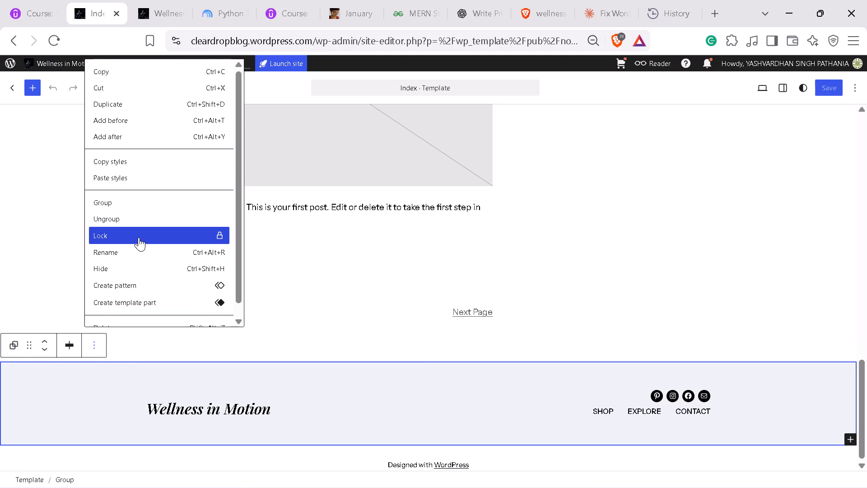
pyautogui.scroll(-2, 139, 237)
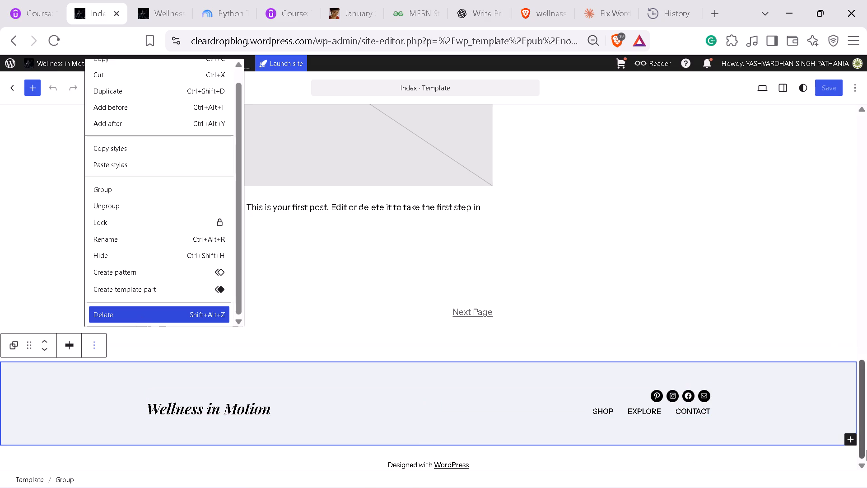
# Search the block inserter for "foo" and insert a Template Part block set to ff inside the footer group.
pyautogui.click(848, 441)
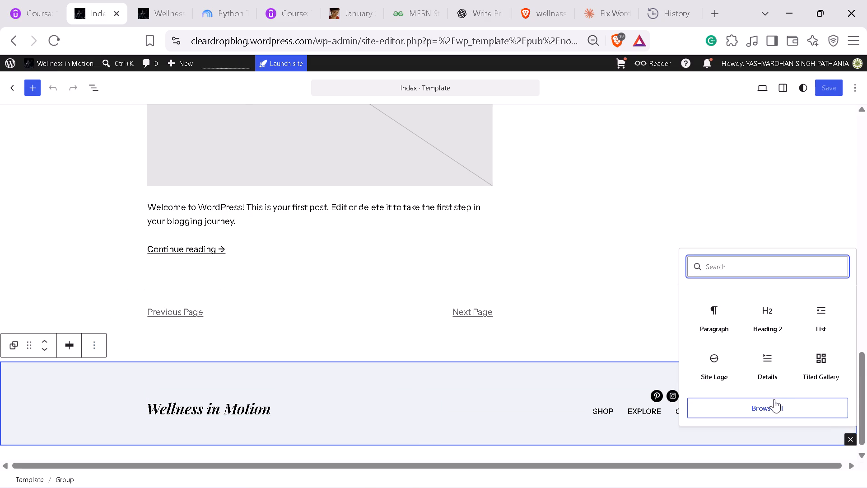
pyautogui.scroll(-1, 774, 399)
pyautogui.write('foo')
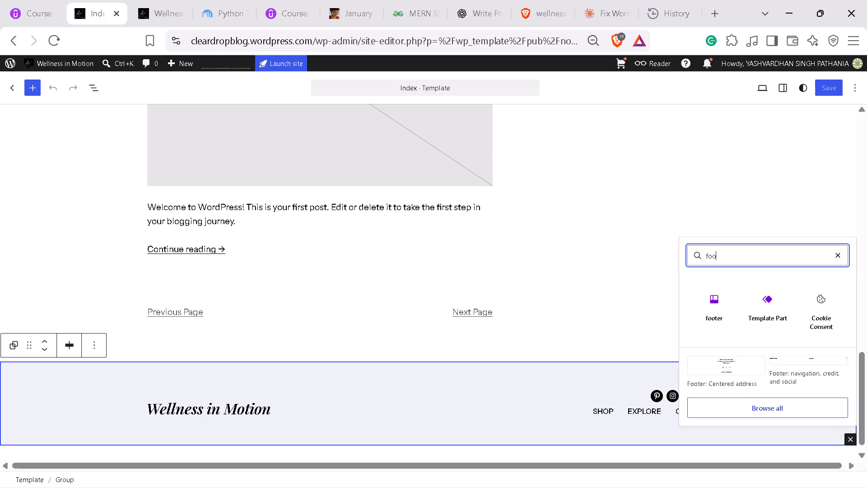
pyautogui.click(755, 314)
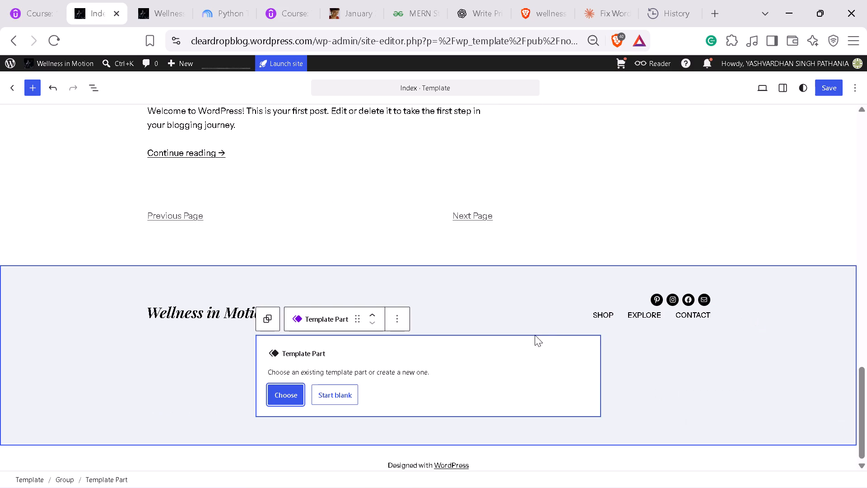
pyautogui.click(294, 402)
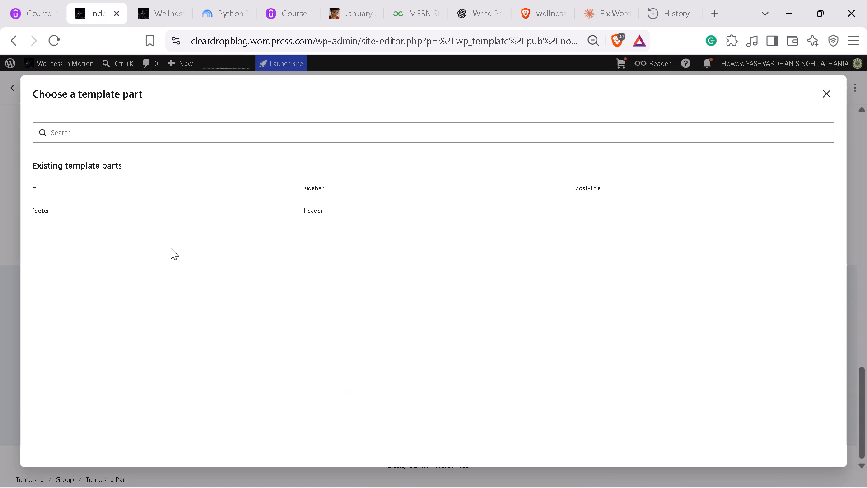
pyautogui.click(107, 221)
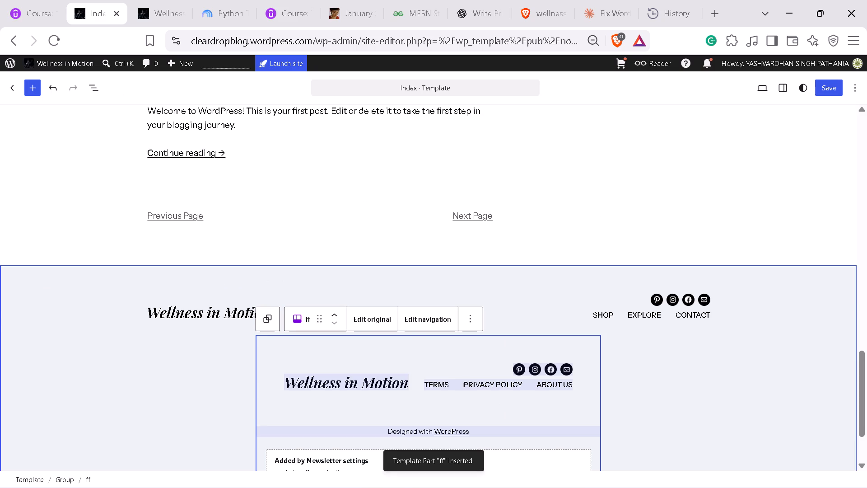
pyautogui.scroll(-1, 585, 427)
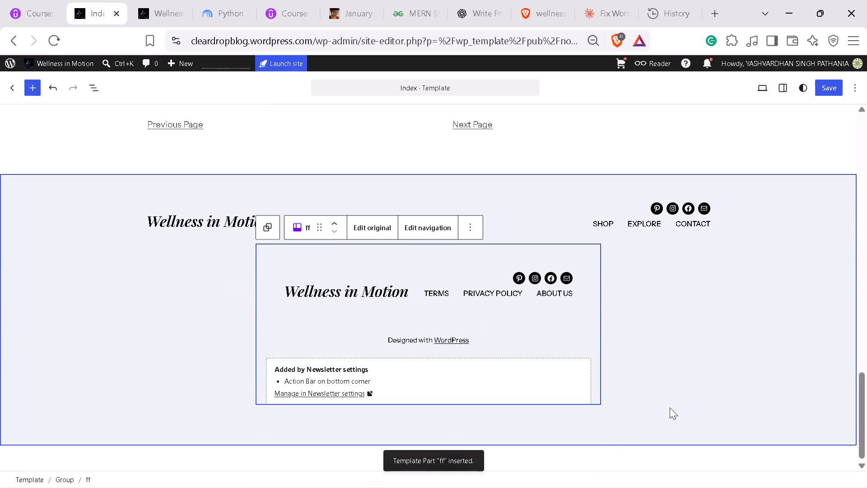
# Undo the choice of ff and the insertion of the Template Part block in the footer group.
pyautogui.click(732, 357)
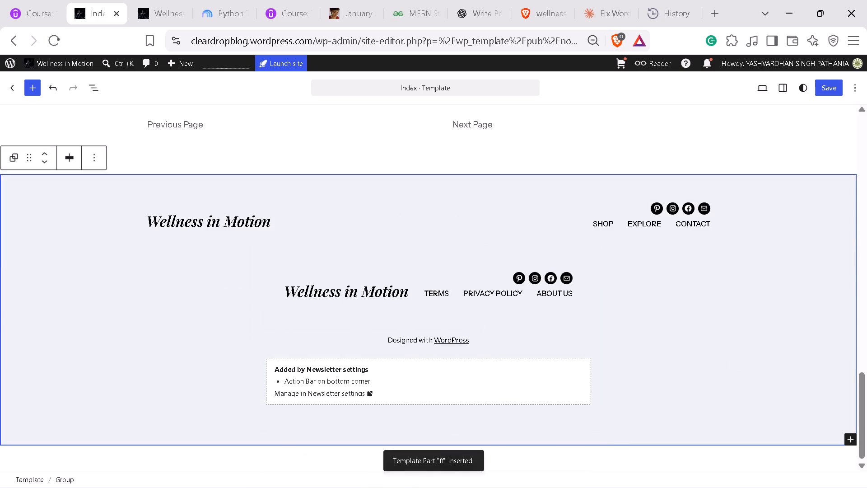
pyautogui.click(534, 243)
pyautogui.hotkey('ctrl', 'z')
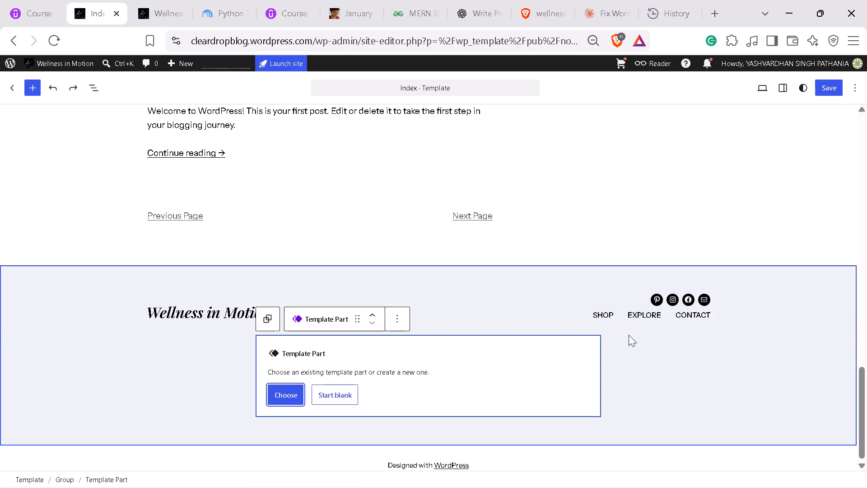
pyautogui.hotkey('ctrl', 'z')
# Delete the footer group containing the Shop, Explore and Contact menu from the Index template.
pyautogui.click(102, 347)
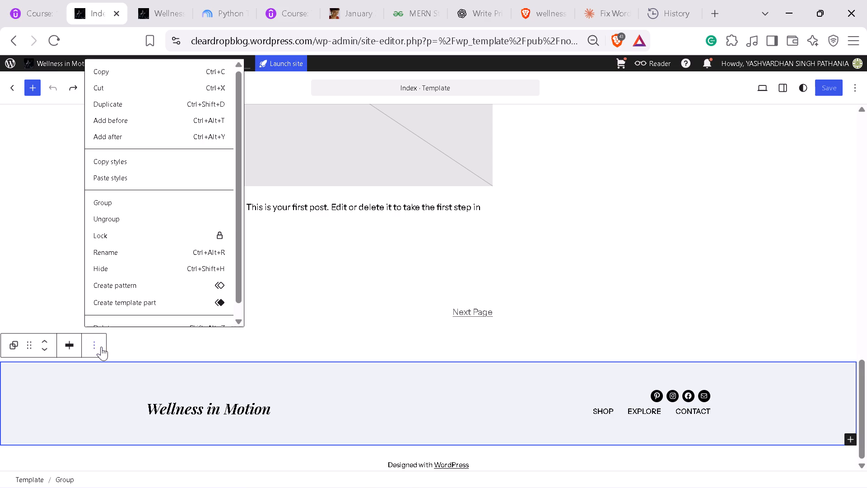
pyautogui.scroll(-1, 141, 304)
pyautogui.click(142, 314)
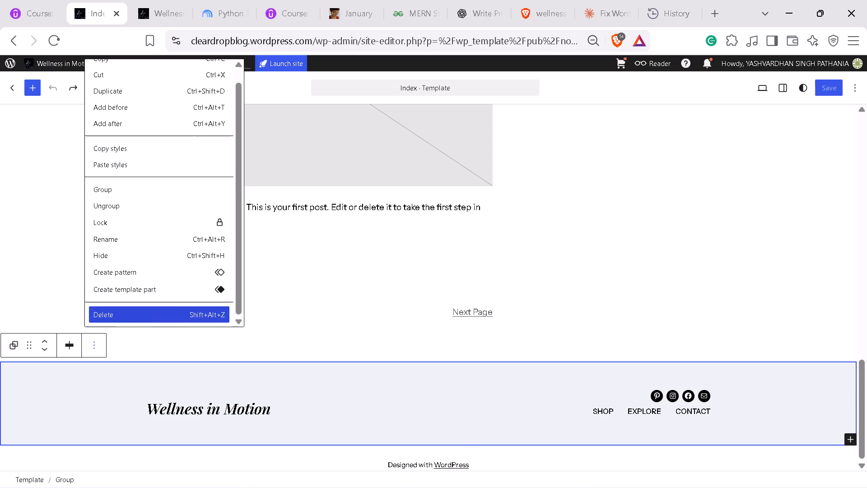
# Insert a Template Part block below the Index template's page navigation and choose the existing ff template part for it.
pyautogui.click(850, 470)
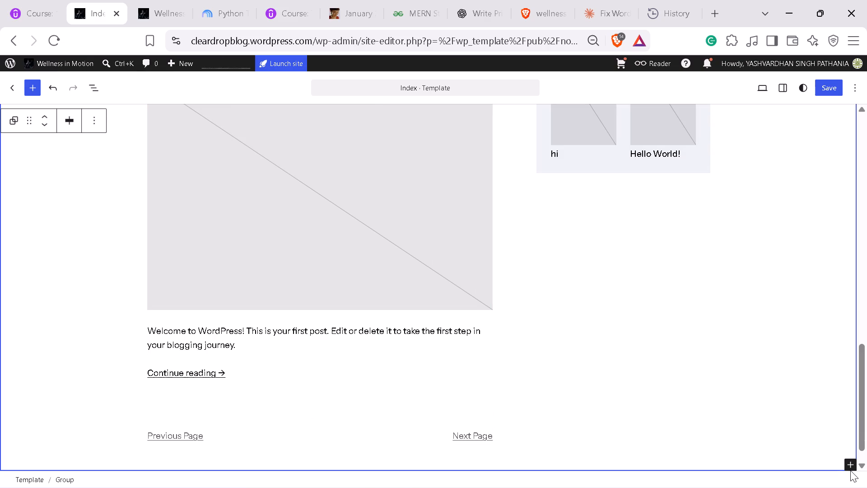
pyautogui.click(851, 464)
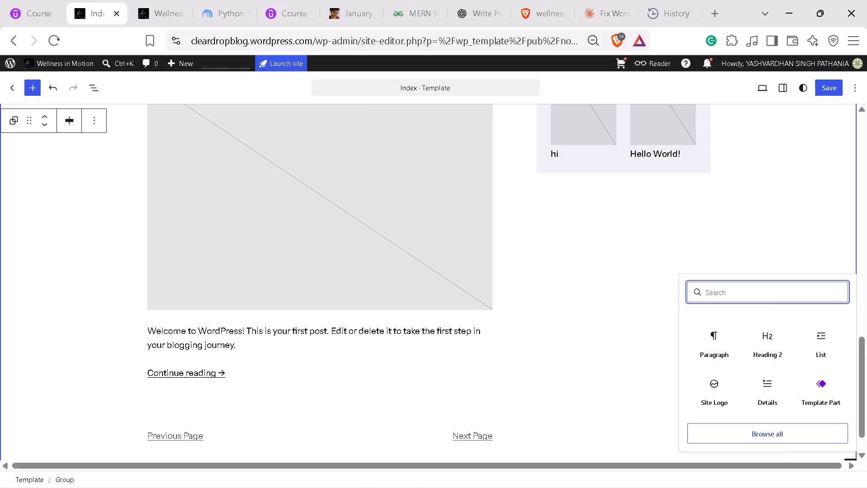
pyautogui.click(820, 385)
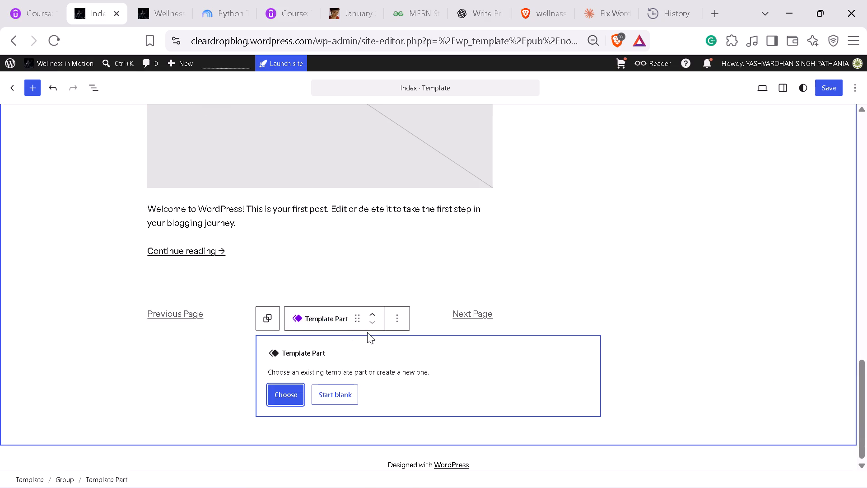
pyautogui.click(288, 400)
pyautogui.click(195, 232)
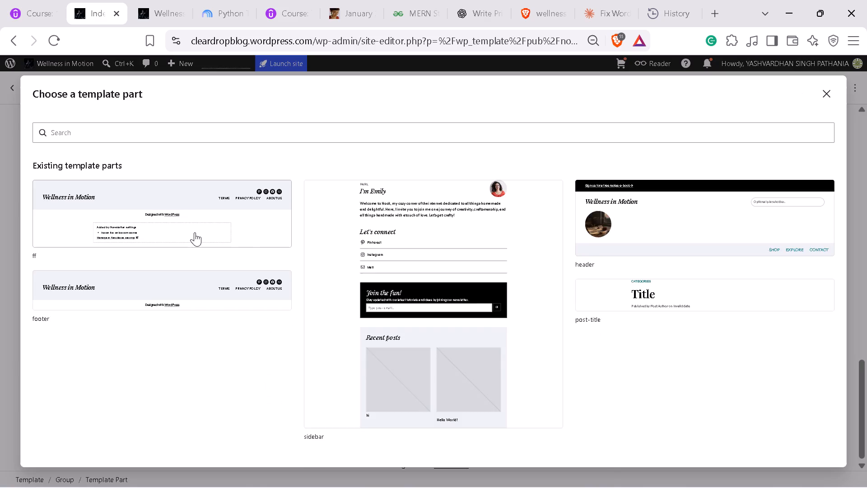
pyautogui.scroll(-1, 545, 400)
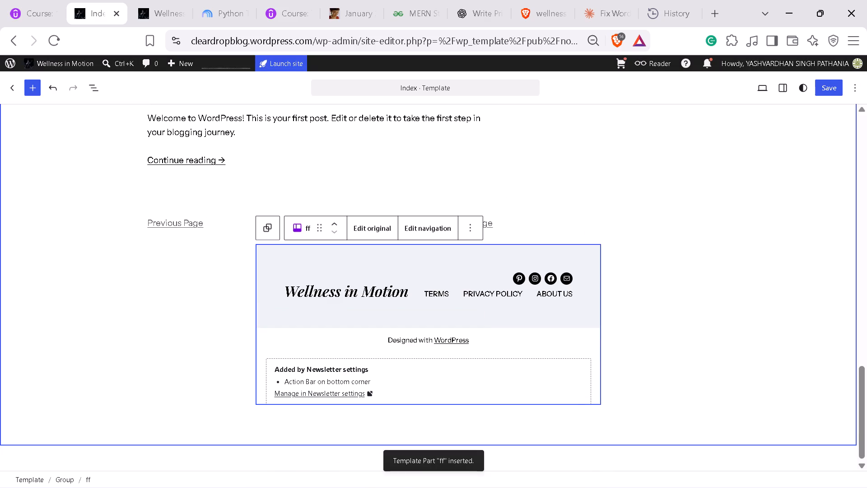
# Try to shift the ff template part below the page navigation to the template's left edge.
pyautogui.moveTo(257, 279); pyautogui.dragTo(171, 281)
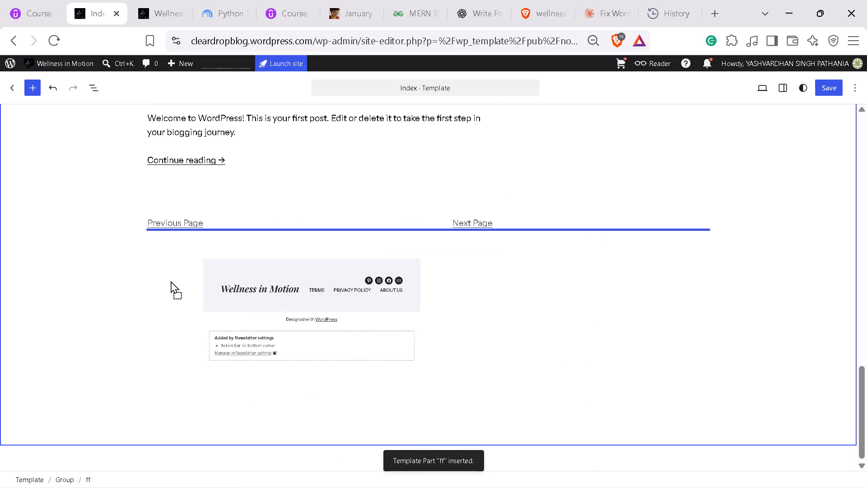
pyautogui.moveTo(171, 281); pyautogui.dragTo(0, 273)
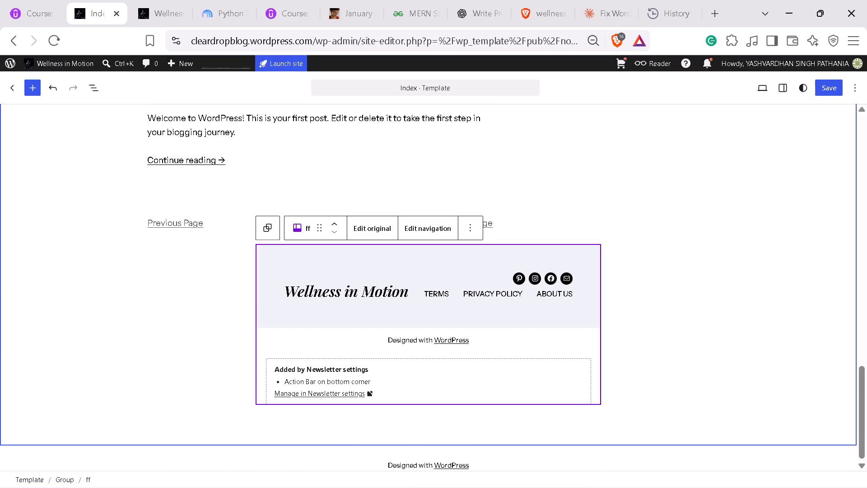
# Open the original of the ff template part, and return to the Index template.
pyautogui.click(475, 230)
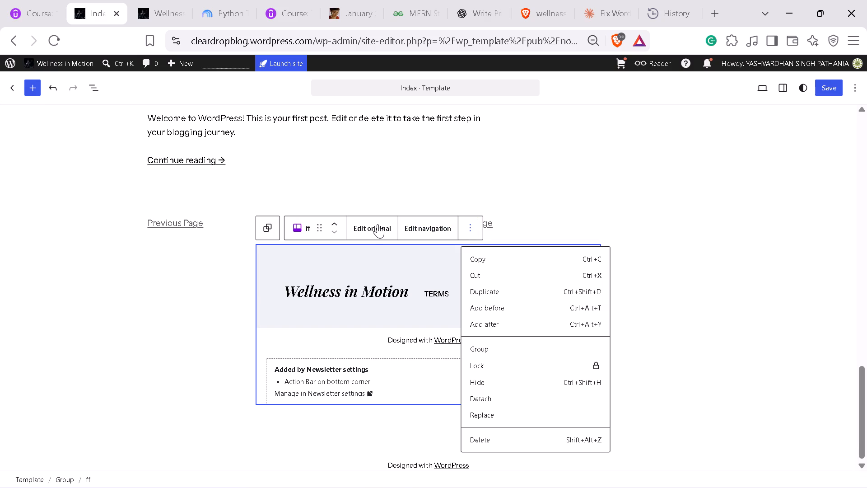
pyautogui.click(351, 229)
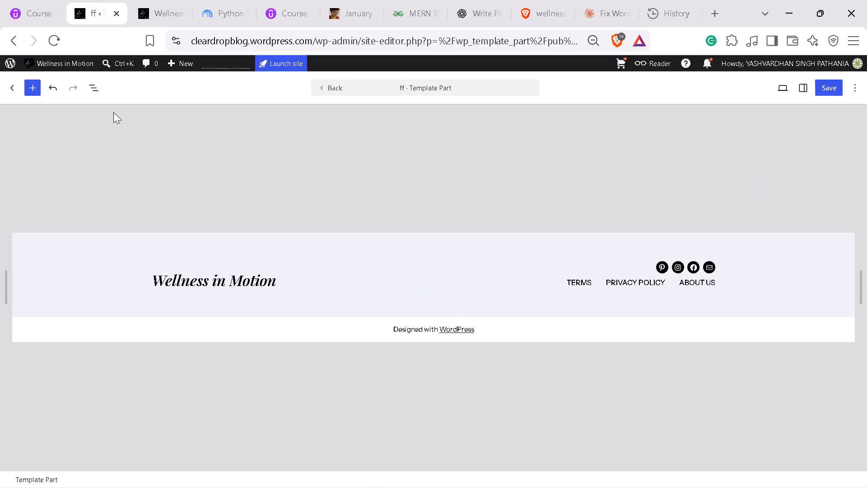
pyautogui.click(17, 37)
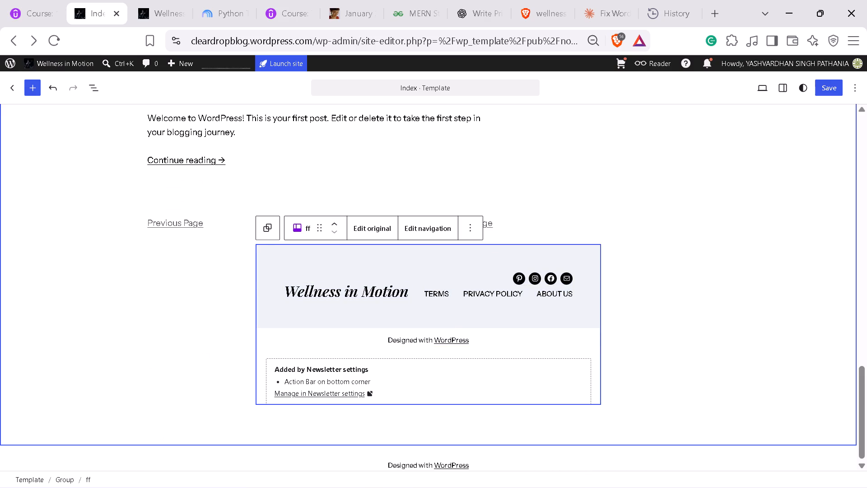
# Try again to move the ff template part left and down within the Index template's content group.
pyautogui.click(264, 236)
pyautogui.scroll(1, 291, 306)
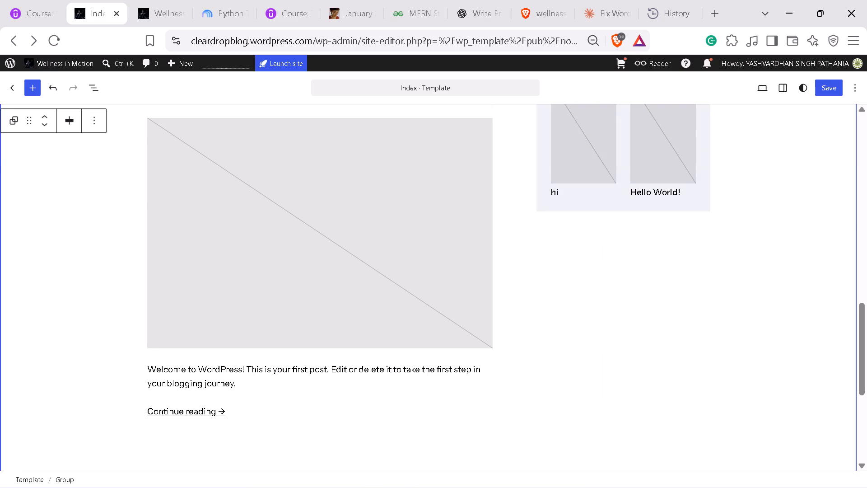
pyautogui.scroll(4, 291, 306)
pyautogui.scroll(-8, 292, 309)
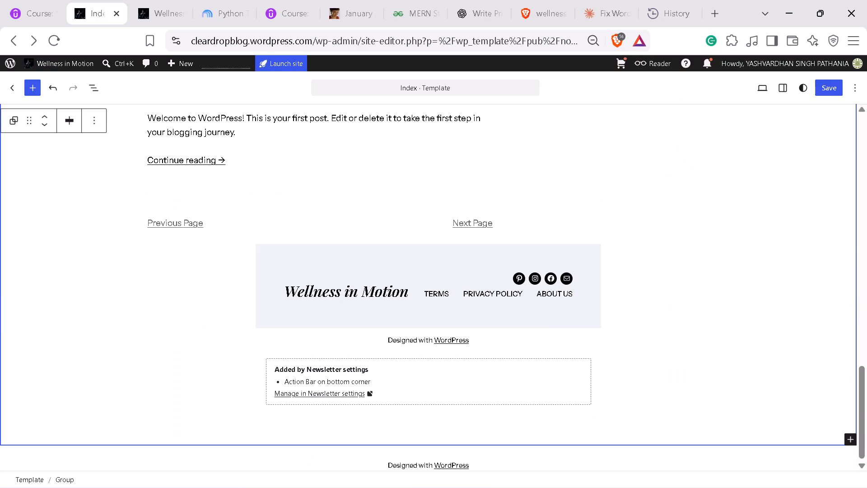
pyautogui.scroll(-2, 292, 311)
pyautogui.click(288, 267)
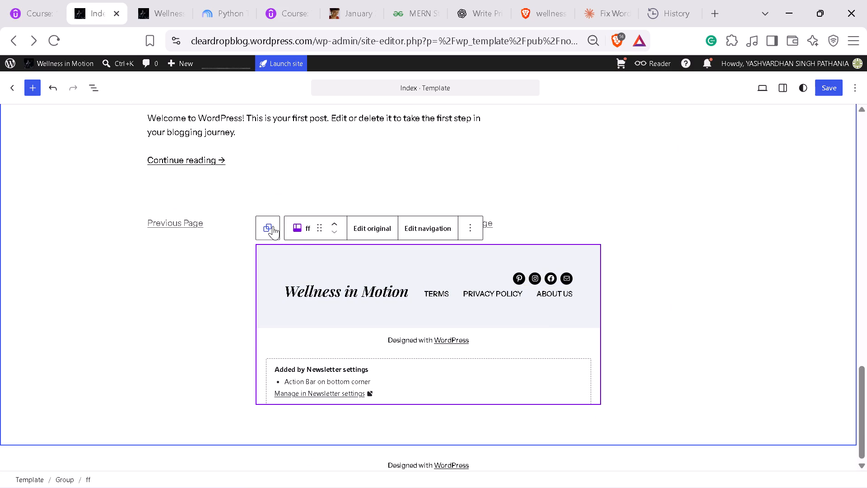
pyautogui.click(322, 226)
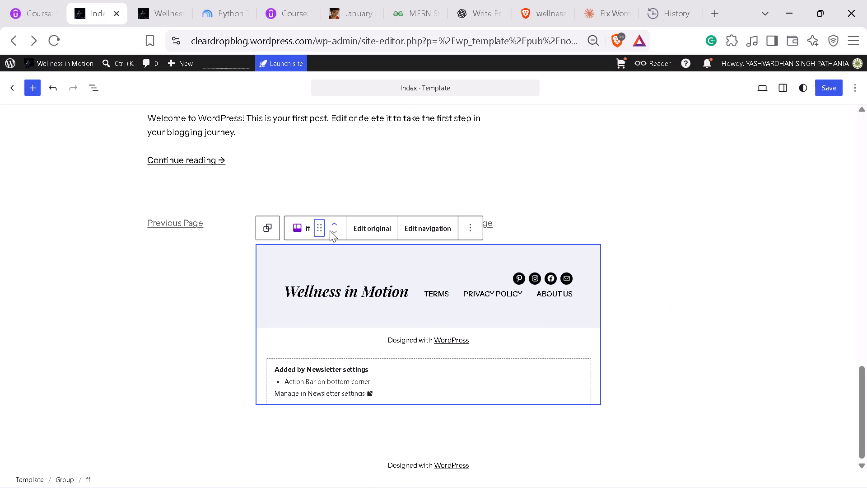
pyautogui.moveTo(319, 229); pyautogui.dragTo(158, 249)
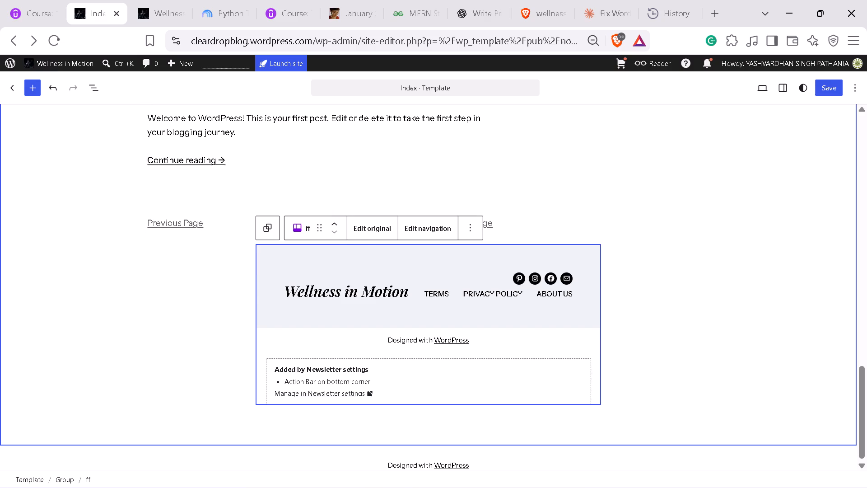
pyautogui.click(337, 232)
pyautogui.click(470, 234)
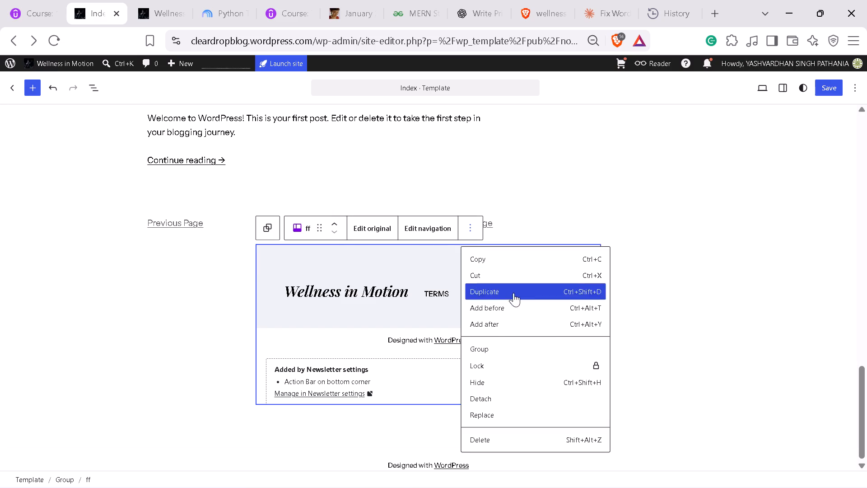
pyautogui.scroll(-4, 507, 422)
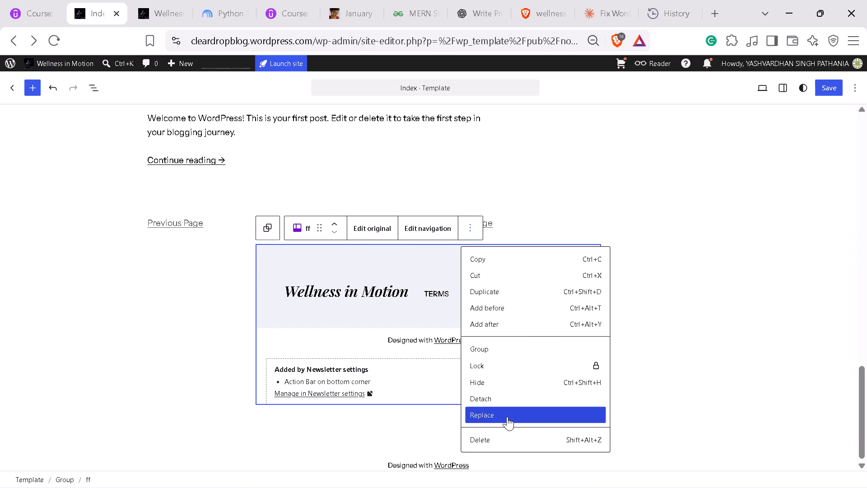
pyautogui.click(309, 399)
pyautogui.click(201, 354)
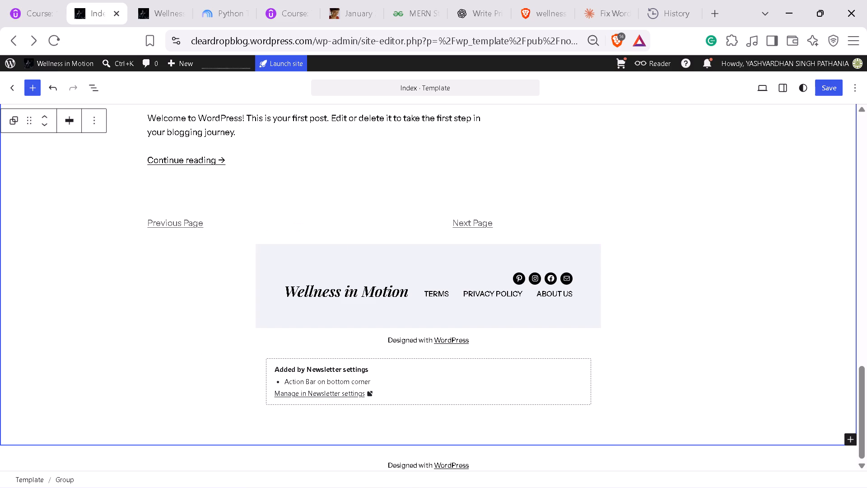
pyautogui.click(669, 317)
# Undo the choice of ff, the Template Part insertion and the deletion of the Shop, Explore and Contact footer group.
pyautogui.hotkey('ctrl', 'z')
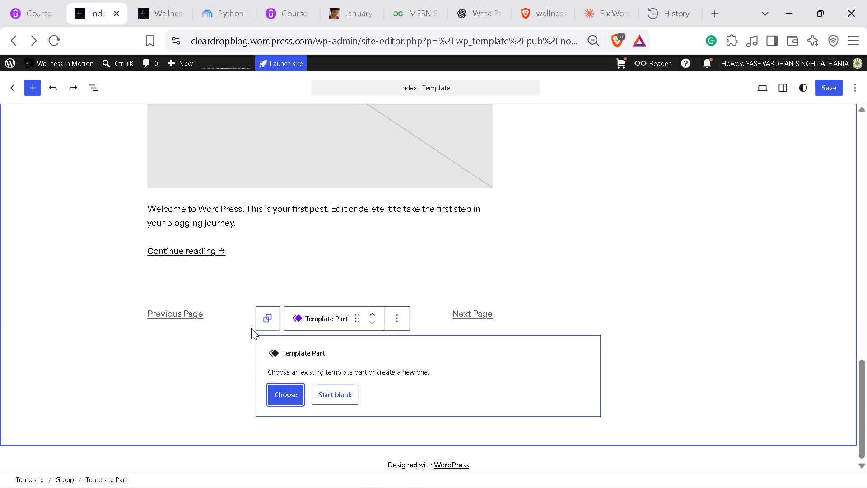
pyautogui.hotkey('ctrl', 'z')
pyautogui.hotkey('ctrl', 'z')
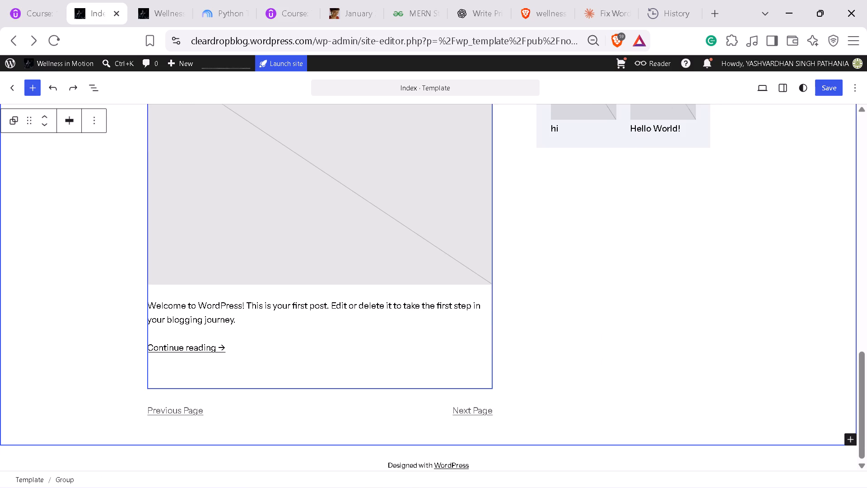
pyautogui.hotkey('ctrl', 'z')
pyautogui.hotkey('ctrl', 'z')
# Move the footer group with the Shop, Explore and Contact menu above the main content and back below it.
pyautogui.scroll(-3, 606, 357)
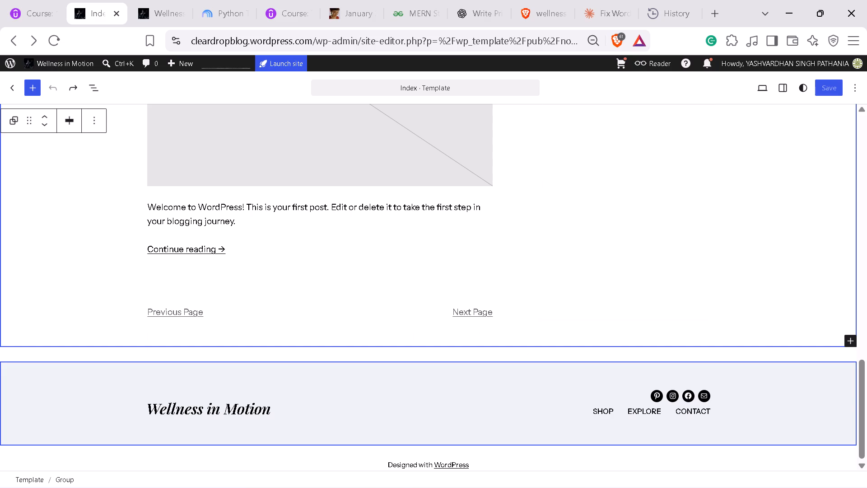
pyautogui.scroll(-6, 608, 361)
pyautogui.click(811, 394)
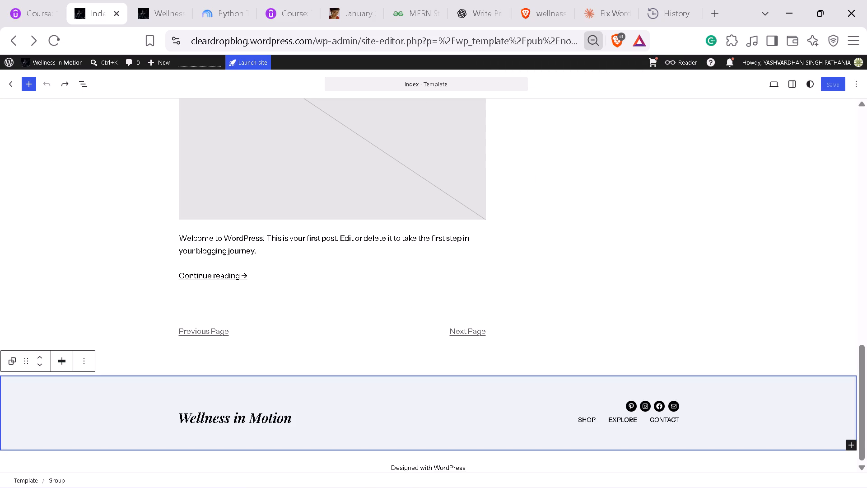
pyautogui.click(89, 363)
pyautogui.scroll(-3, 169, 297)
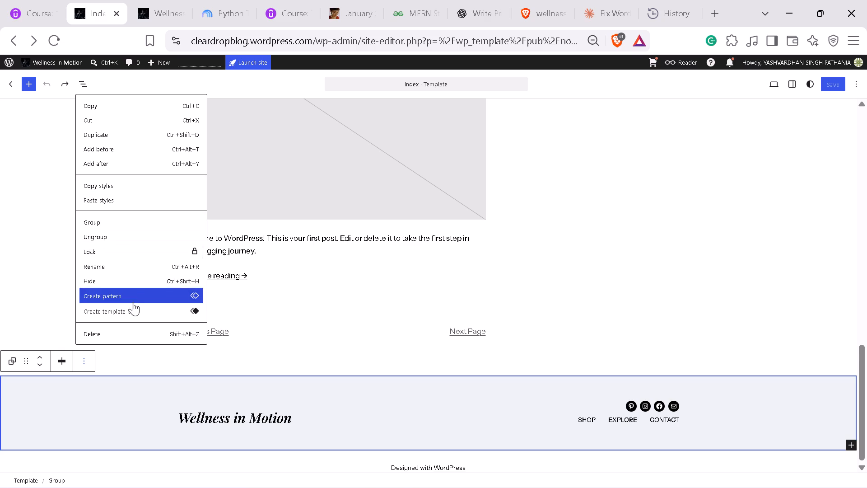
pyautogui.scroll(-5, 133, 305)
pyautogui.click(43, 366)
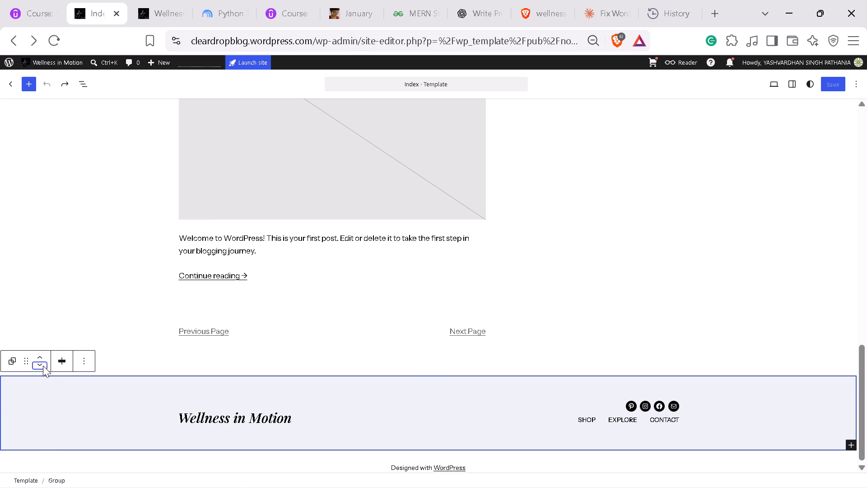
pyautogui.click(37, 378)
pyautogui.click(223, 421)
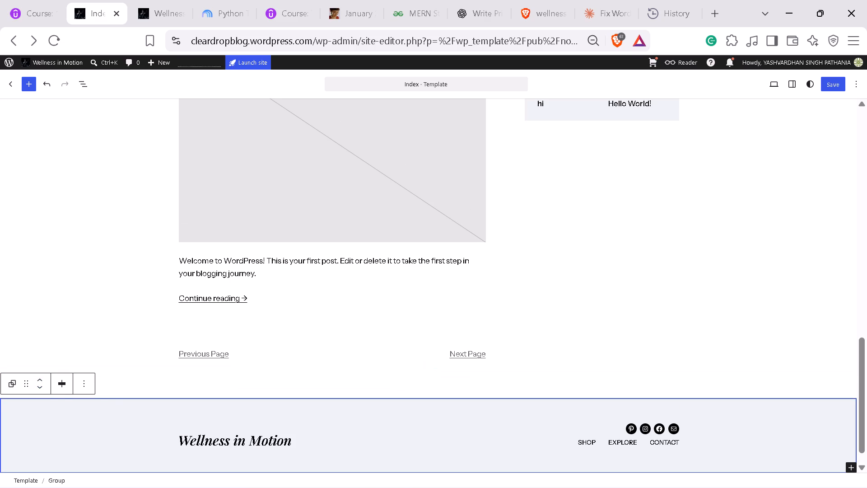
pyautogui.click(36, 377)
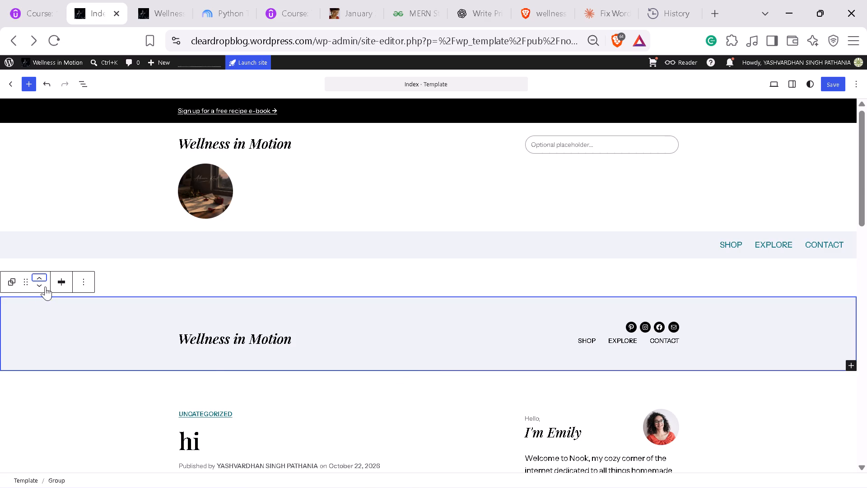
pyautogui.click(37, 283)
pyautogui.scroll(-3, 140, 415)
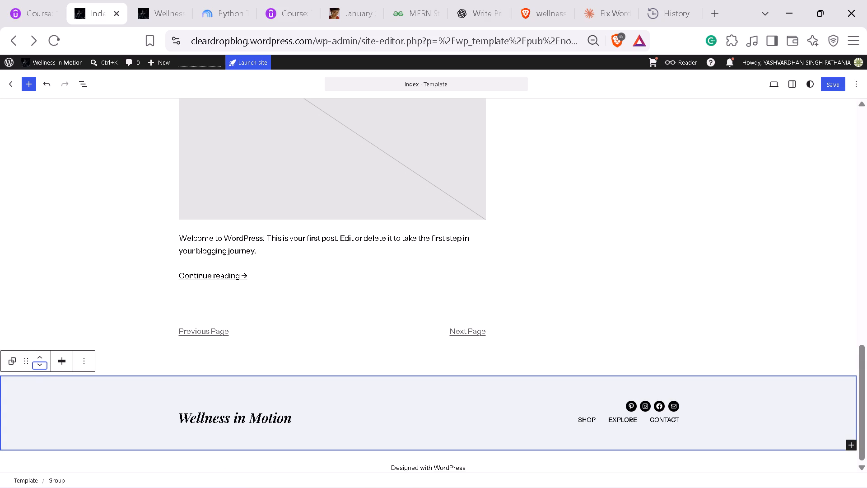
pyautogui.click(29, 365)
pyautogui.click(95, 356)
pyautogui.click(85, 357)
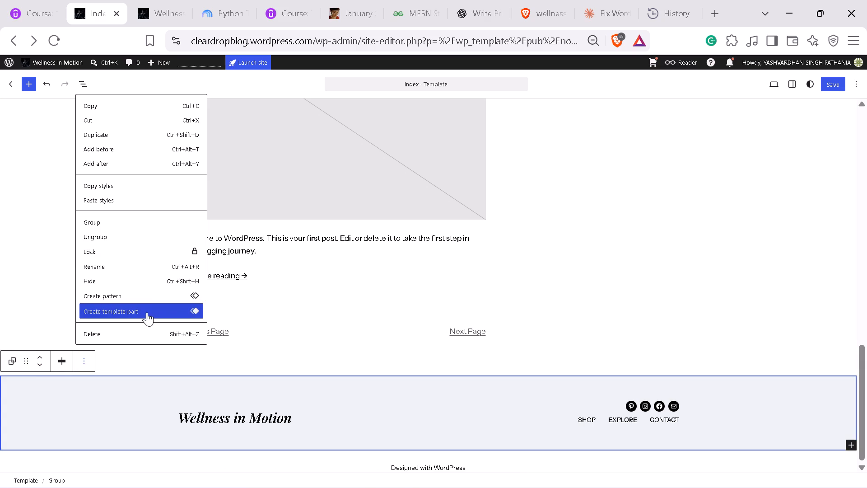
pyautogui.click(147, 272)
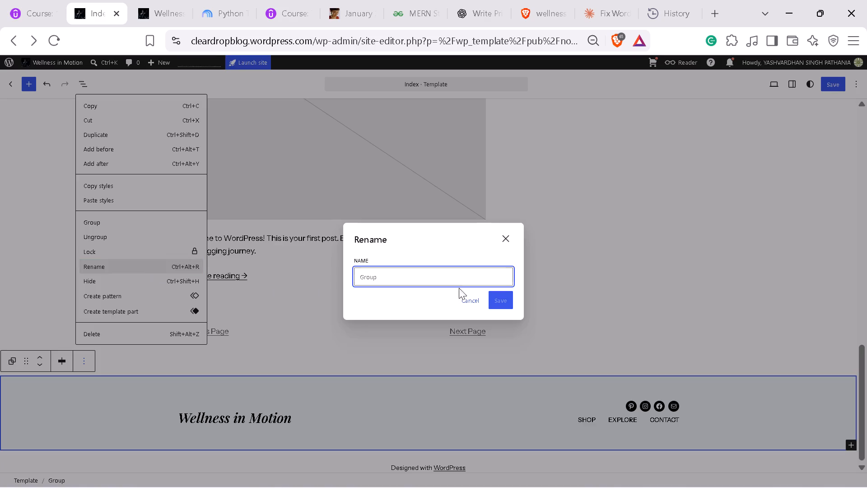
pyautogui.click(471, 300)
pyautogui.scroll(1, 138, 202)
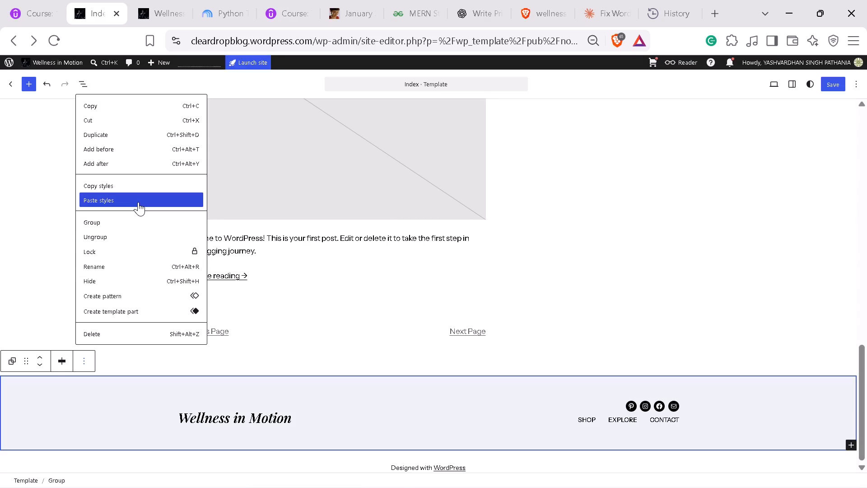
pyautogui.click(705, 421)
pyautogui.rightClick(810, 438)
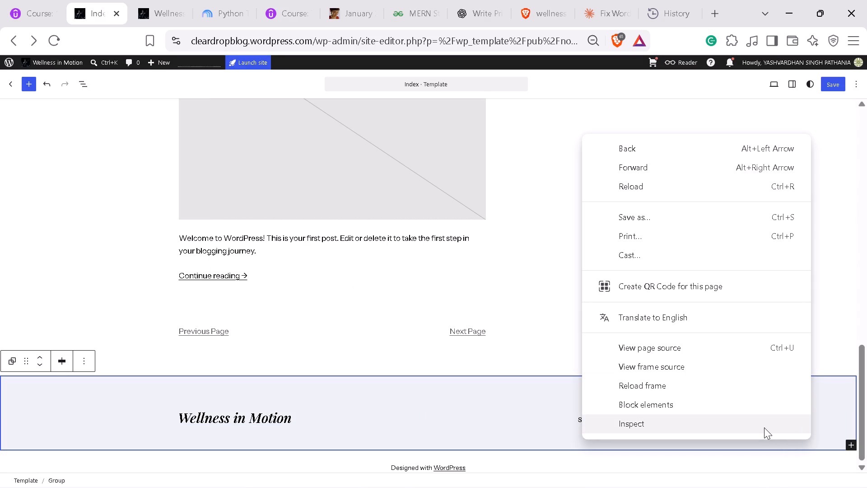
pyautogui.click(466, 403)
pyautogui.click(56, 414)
# Delete the footer group containing the Shop, Explore and Contact menu from the Index template.
pyautogui.click(85, 362)
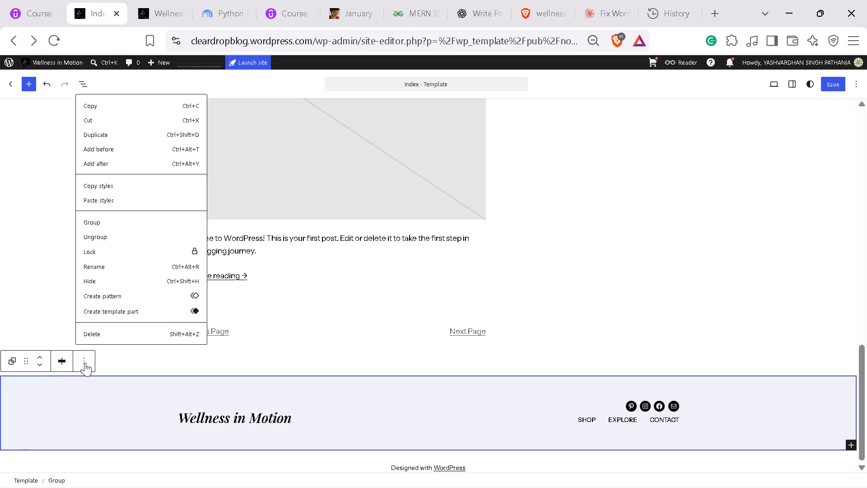
pyautogui.click(123, 326)
# Search the block inserter for "foo" and insert a Template Part block below the Index template's main content group.
pyautogui.scroll(-5, 681, 441)
pyautogui.click(380, 436)
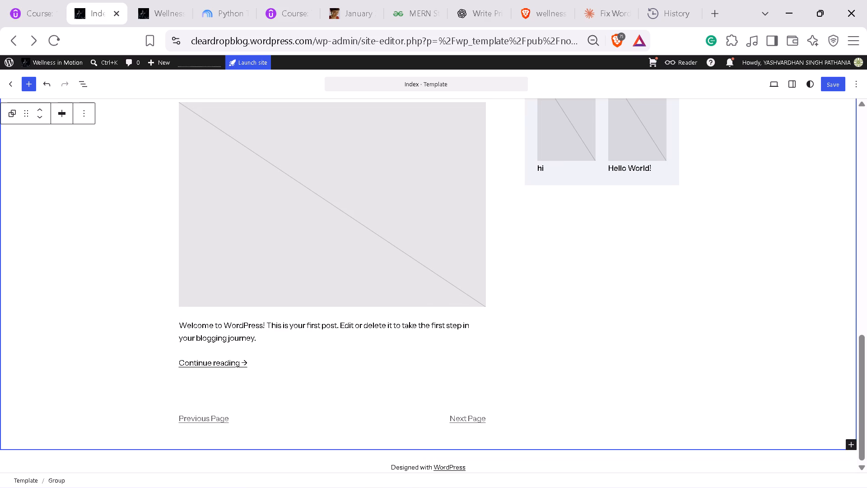
pyautogui.click(164, 59)
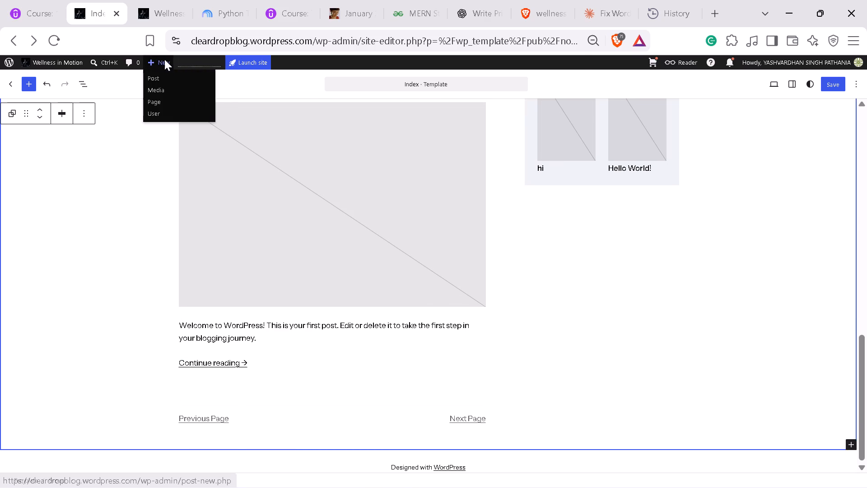
pyautogui.click(569, 122)
pyautogui.scroll(-3, 556, 404)
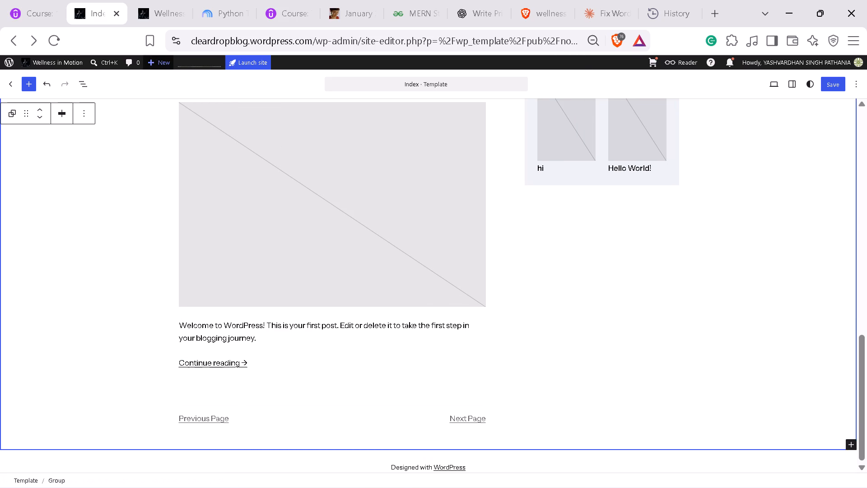
pyautogui.click(377, 428)
pyautogui.click(28, 84)
pyautogui.click(89, 141)
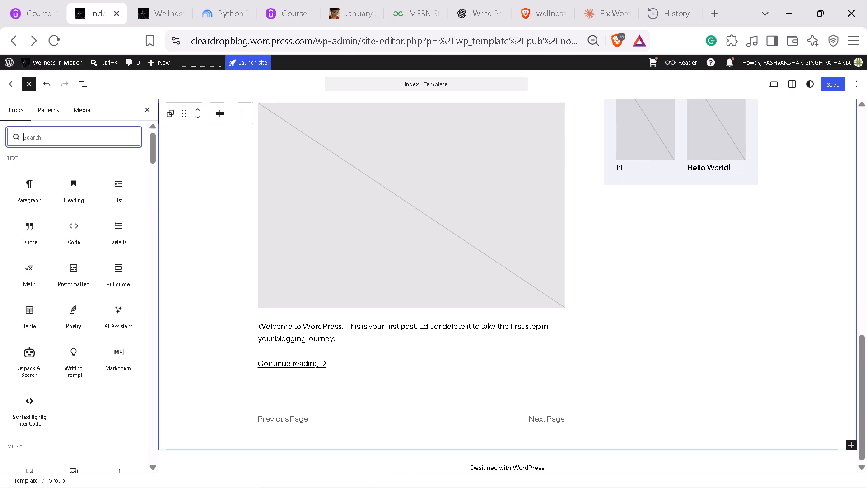
pyautogui.write('foo')
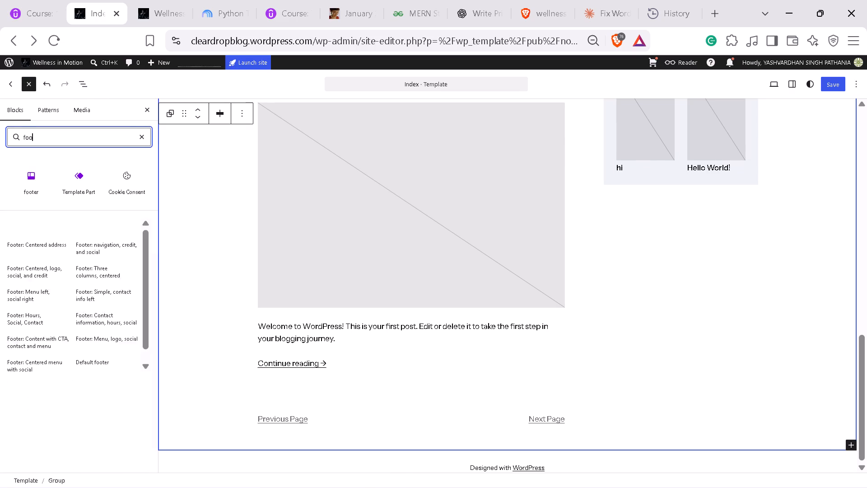
pyautogui.click(94, 186)
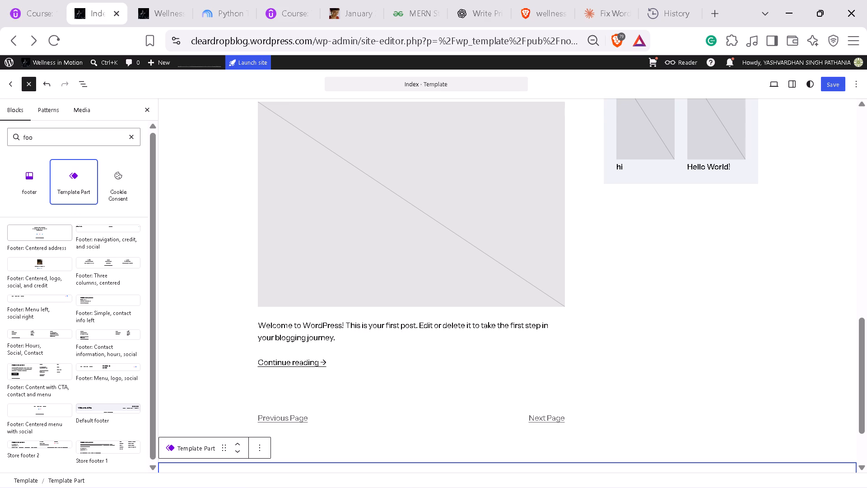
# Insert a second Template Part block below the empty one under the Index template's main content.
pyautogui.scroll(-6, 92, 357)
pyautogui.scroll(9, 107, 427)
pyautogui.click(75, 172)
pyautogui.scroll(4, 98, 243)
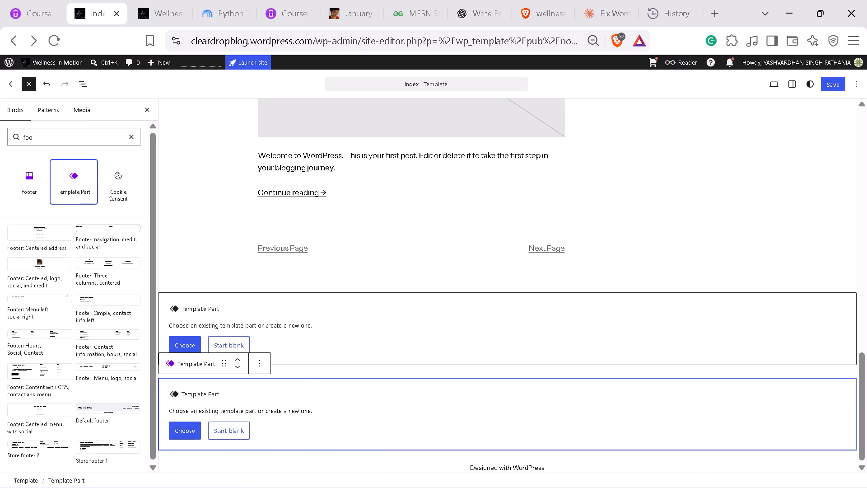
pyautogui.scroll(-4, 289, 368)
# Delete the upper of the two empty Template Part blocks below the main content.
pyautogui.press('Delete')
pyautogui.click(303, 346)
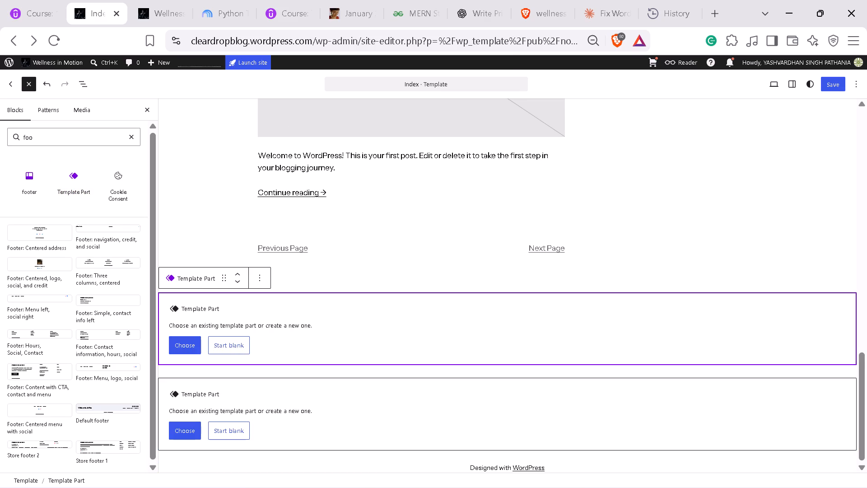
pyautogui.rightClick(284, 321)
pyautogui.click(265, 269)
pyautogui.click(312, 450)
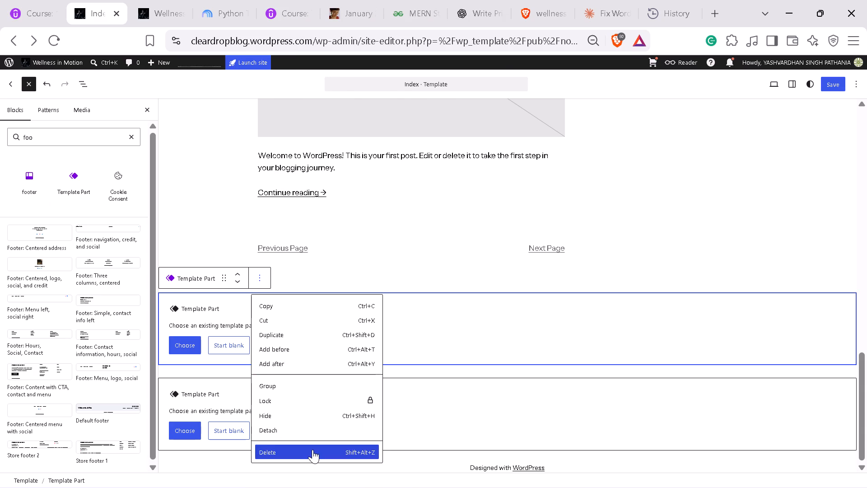
# Fill the remaining Template Part block with the existing template part ff and save the Index template.
pyautogui.scroll(-4, 238, 383)
pyautogui.scroll(-1, 201, 394)
pyautogui.click(190, 427)
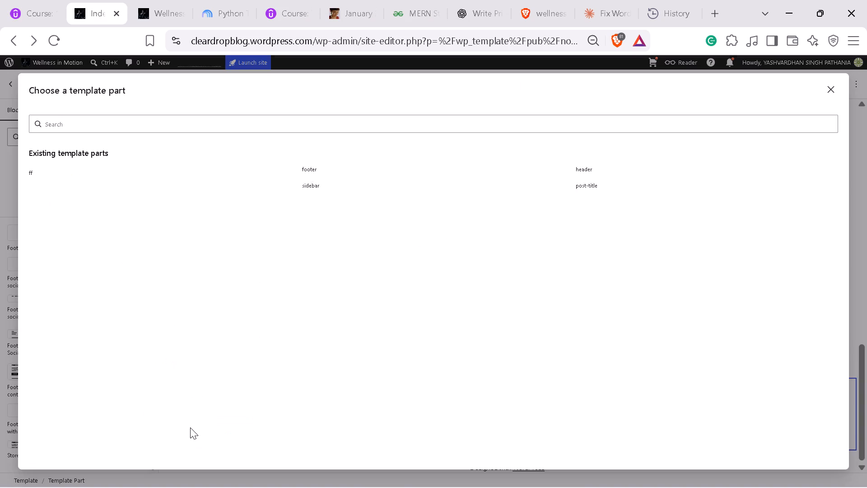
pyautogui.click(108, 217)
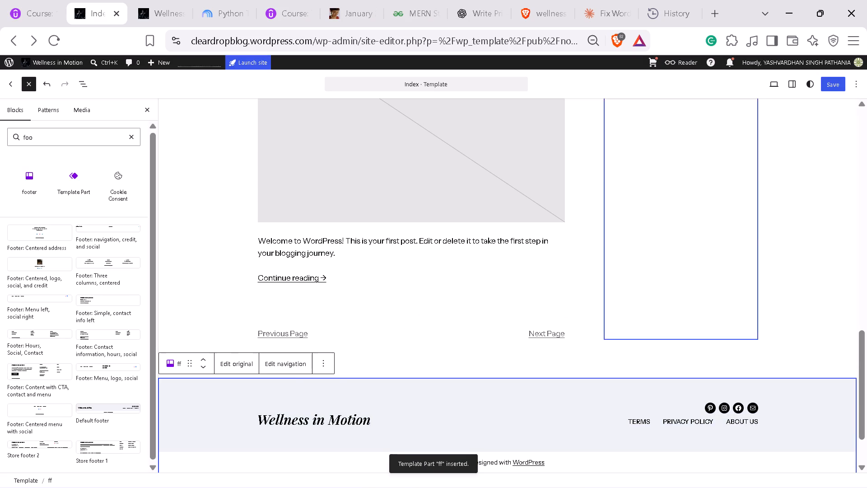
pyautogui.click(832, 86)
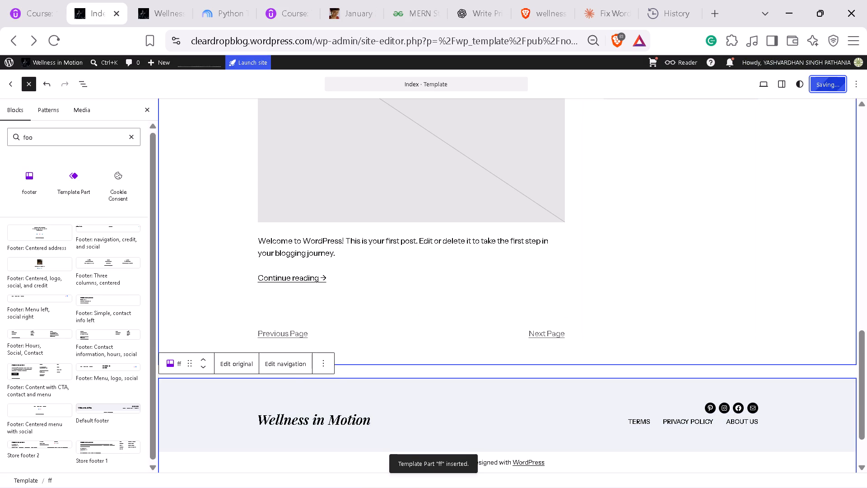
# Visit the live Wellness in Motion site to check its footer, following the footer's Terms link and the header's Shop link.
pyautogui.click(52, 61)
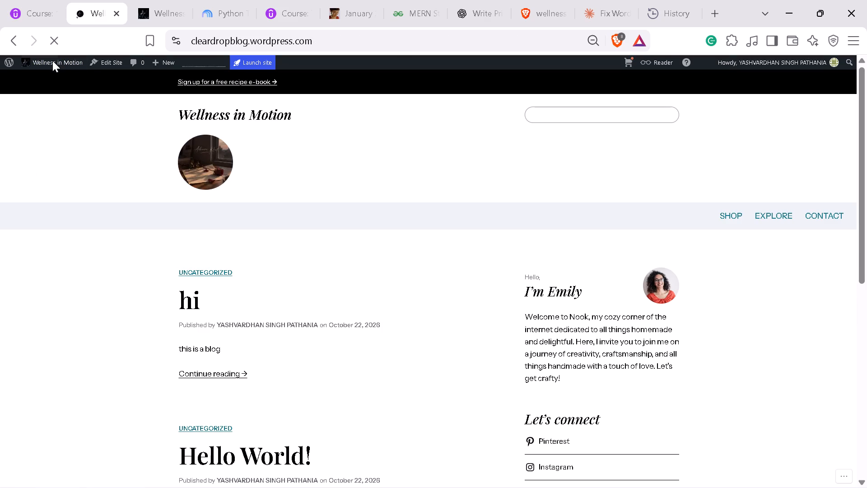
pyautogui.scroll(-6, 630, 194)
pyautogui.click(557, 418)
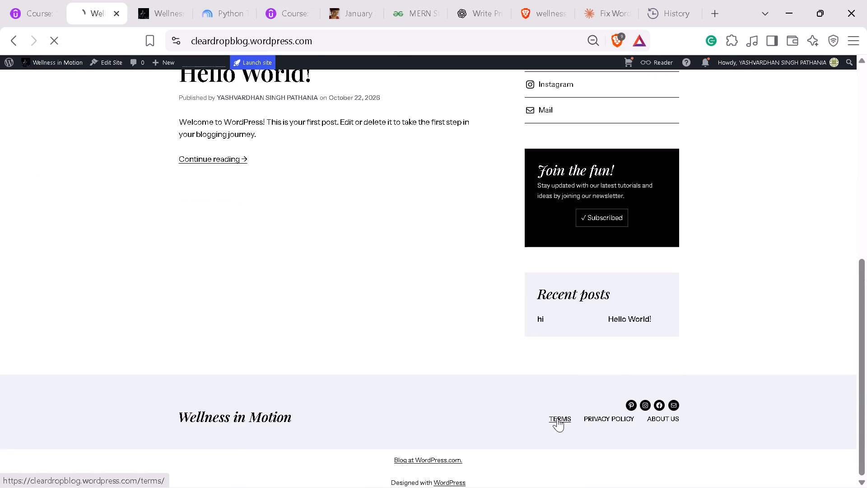
pyautogui.click(11, 33)
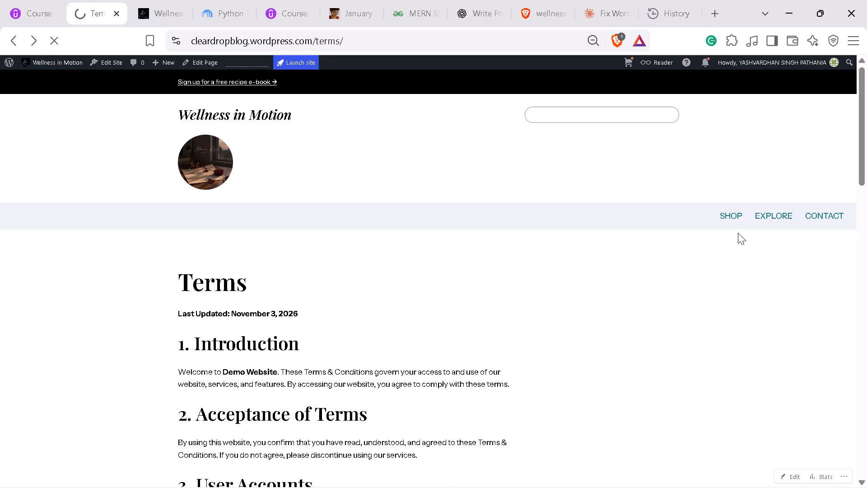
pyautogui.scroll(5, 736, 223)
pyautogui.click(725, 214)
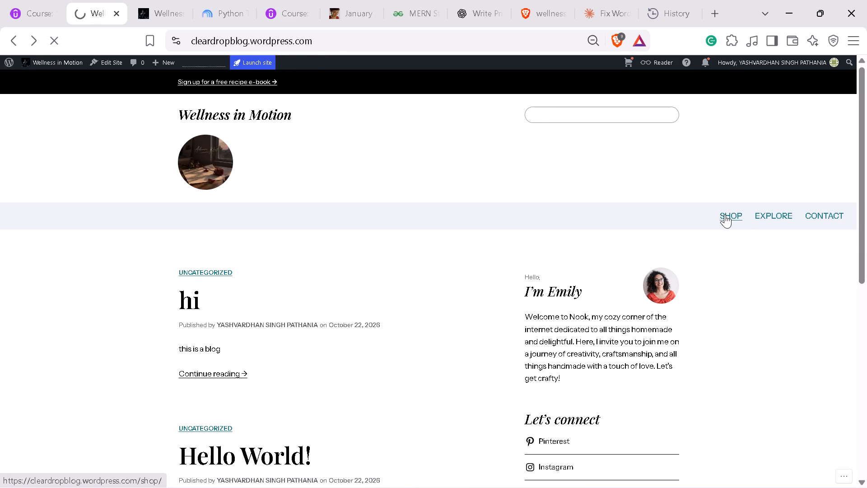
# Return to the Wellness in Motion admin dashboard.
pyautogui.click(48, 60)
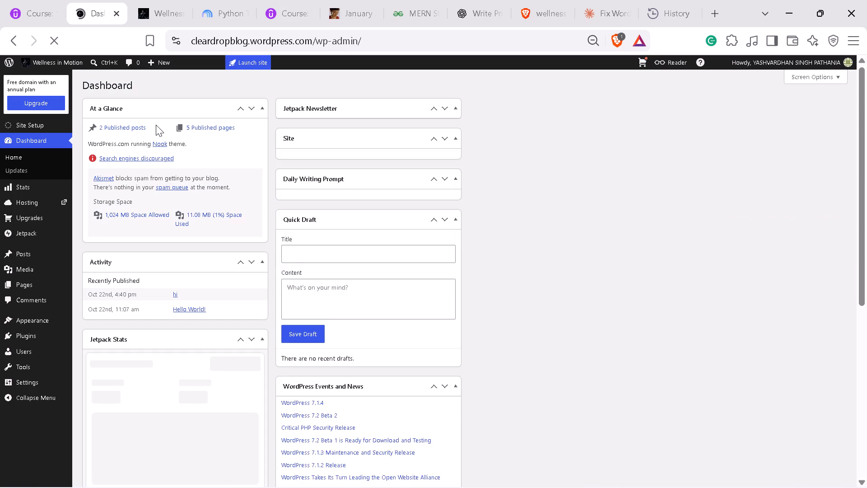
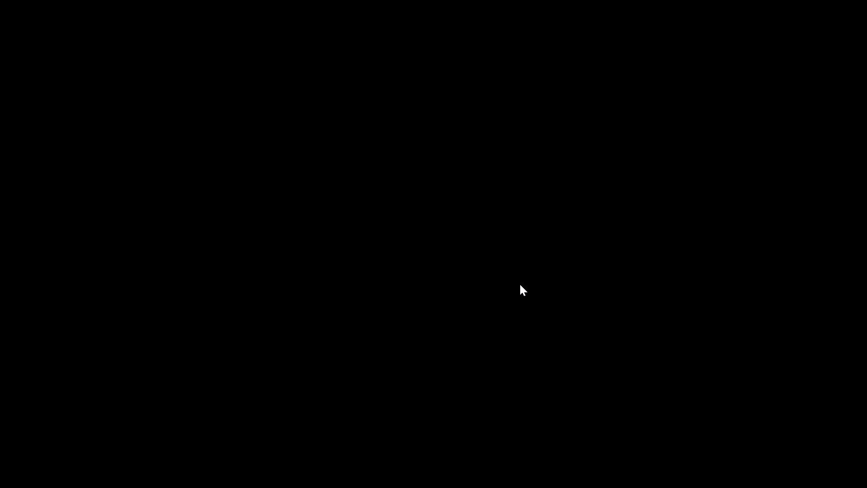
# Pause the full-screen Footer Menu lecture and switch back to the live Wellness in Motion home page.
pyautogui.click(493, 274)
pyautogui.click(854, 465)
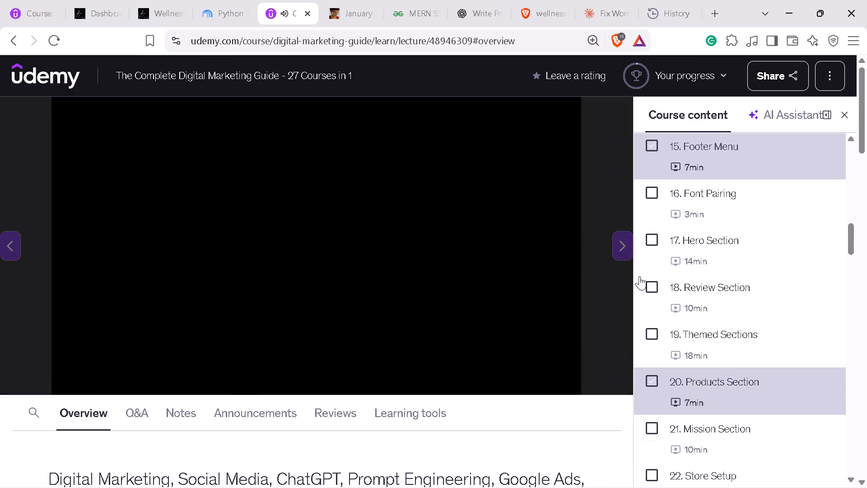
pyautogui.click(143, 0)
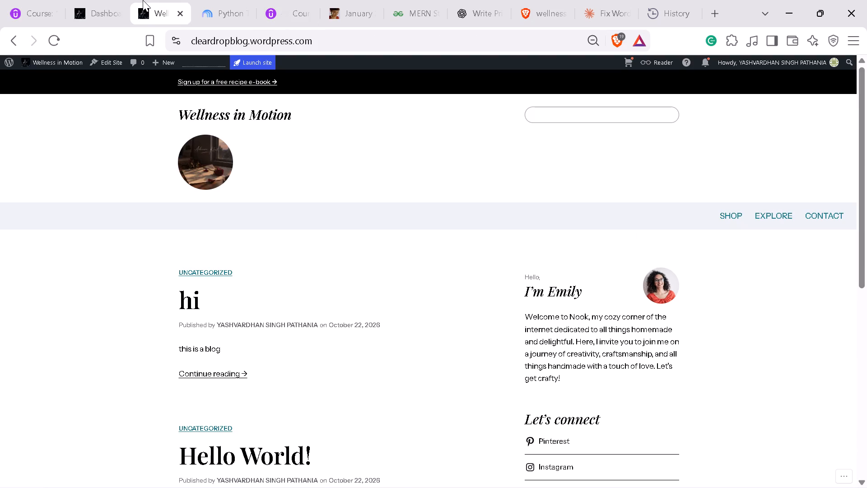
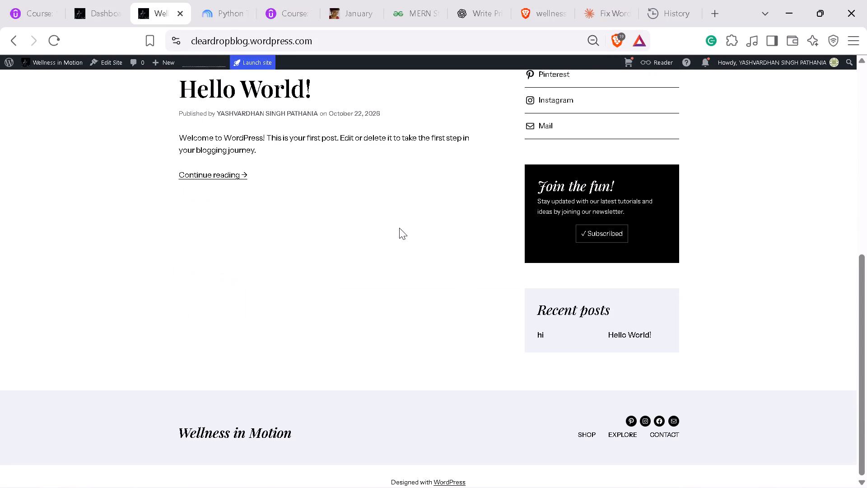
# Enter the site editor from the live home page and open the Index template's footer part ff for editing its original.
pyautogui.scroll(-5, 399, 228)
pyautogui.click(453, 432)
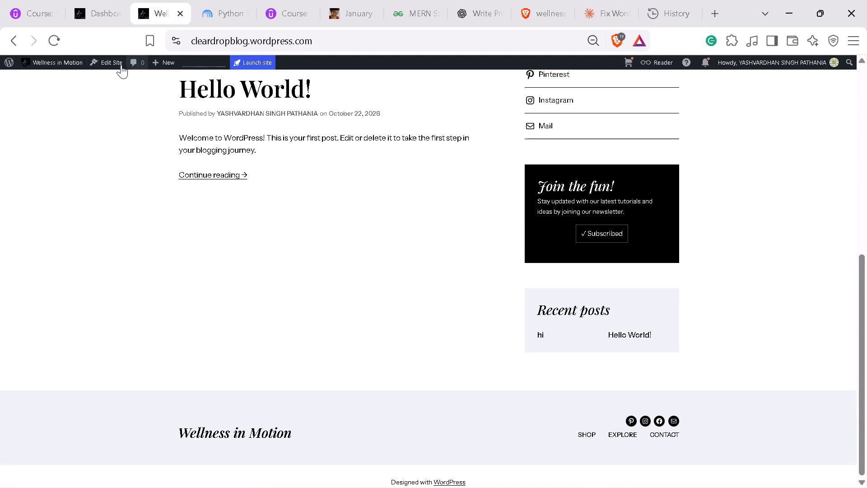
pyautogui.click(119, 65)
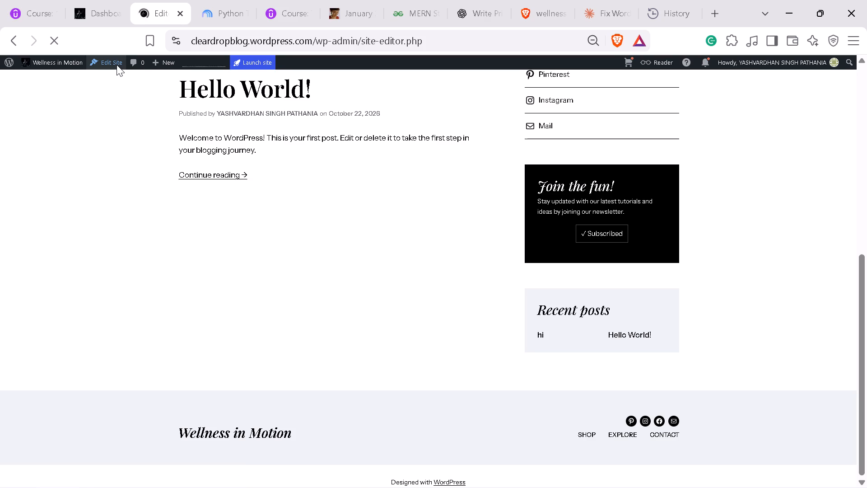
pyautogui.scroll(-3, 415, 236)
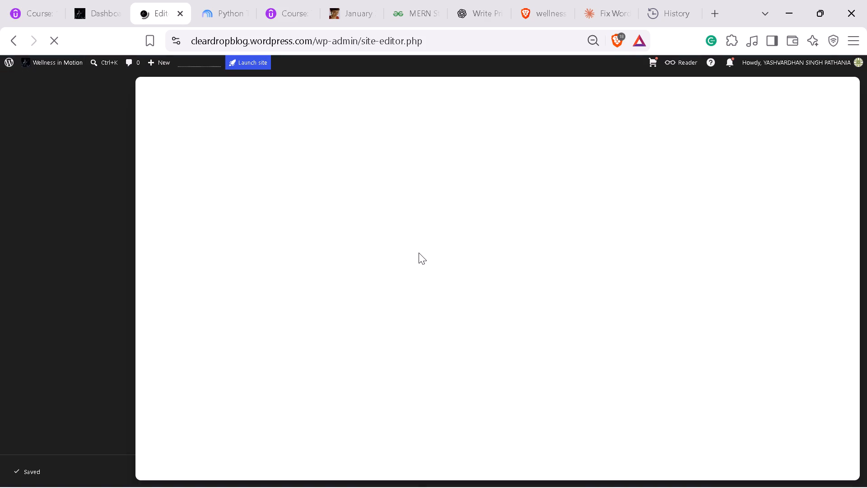
pyautogui.scroll(-4, 462, 237)
pyautogui.scroll(-4, 380, 191)
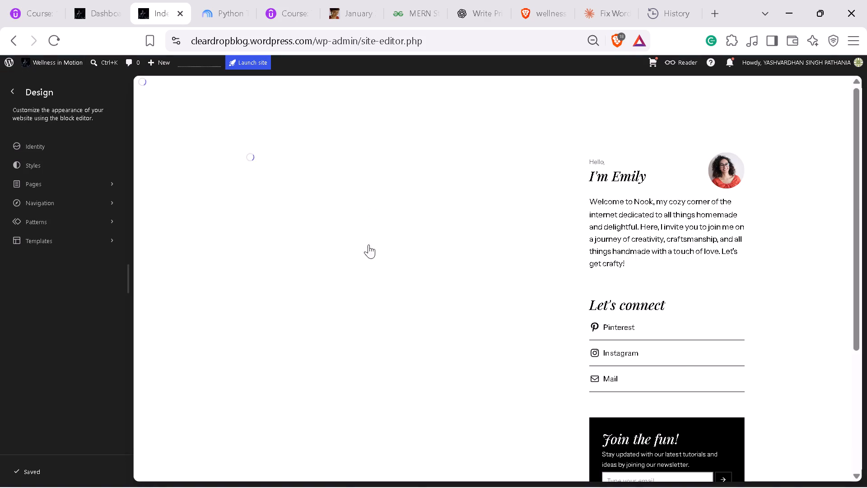
pyautogui.scroll(-18, 398, 295)
pyautogui.scroll(-10, 486, 303)
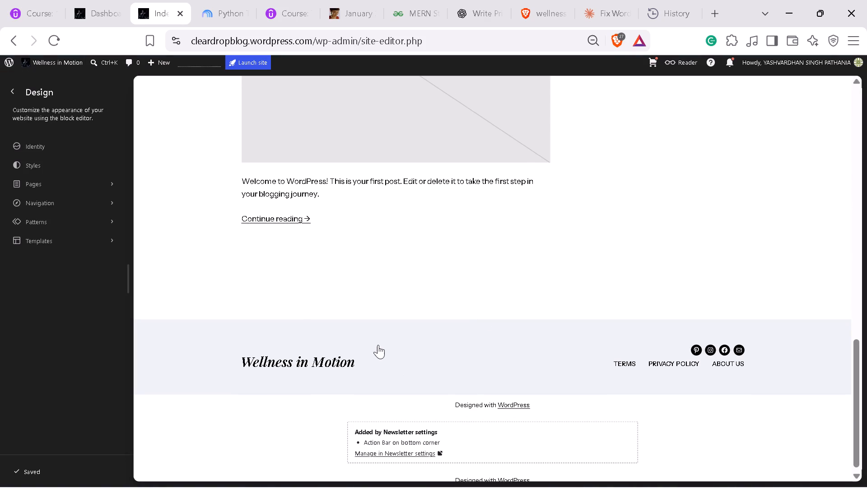
pyautogui.click(380, 344)
pyautogui.click(423, 369)
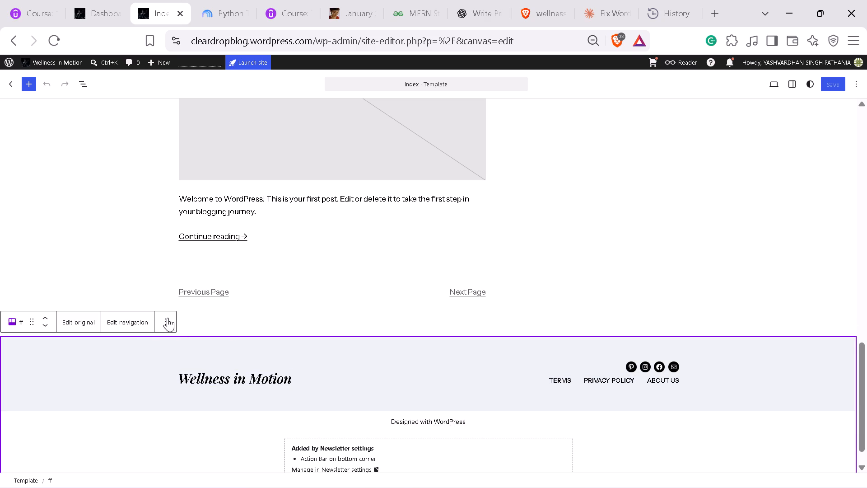
pyautogui.click(89, 324)
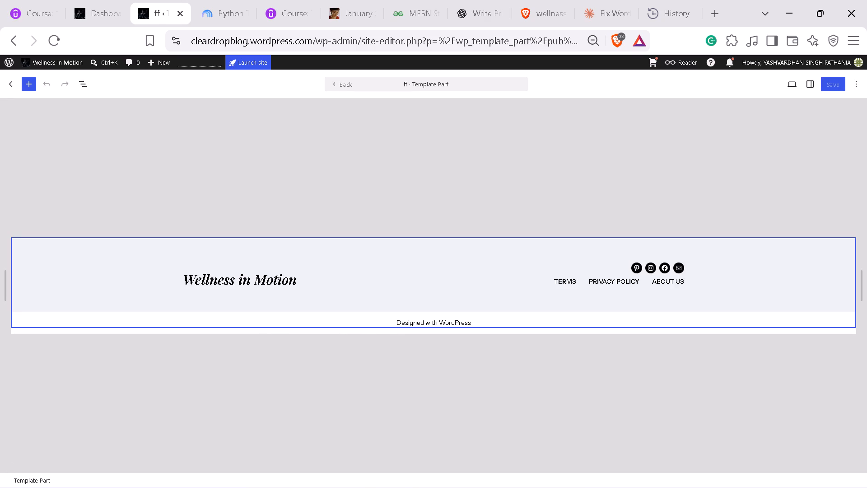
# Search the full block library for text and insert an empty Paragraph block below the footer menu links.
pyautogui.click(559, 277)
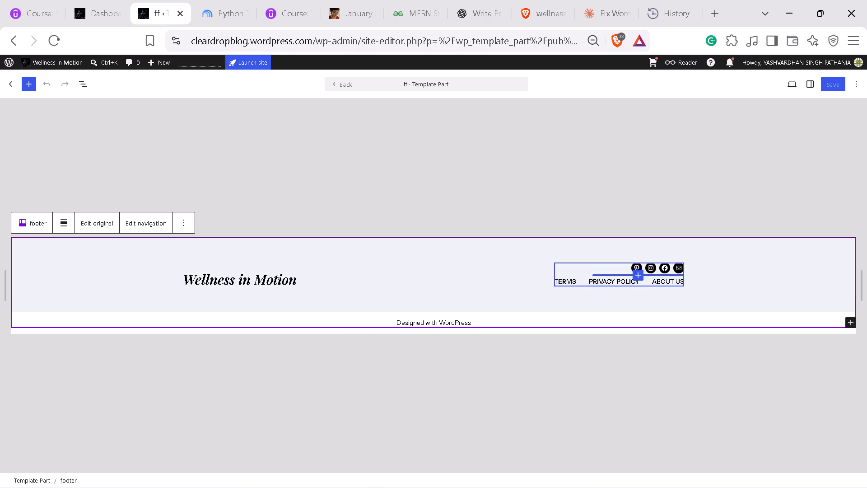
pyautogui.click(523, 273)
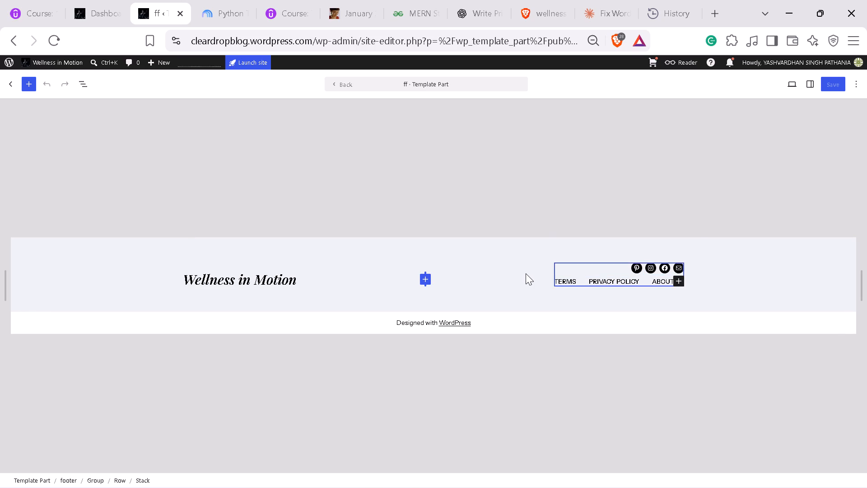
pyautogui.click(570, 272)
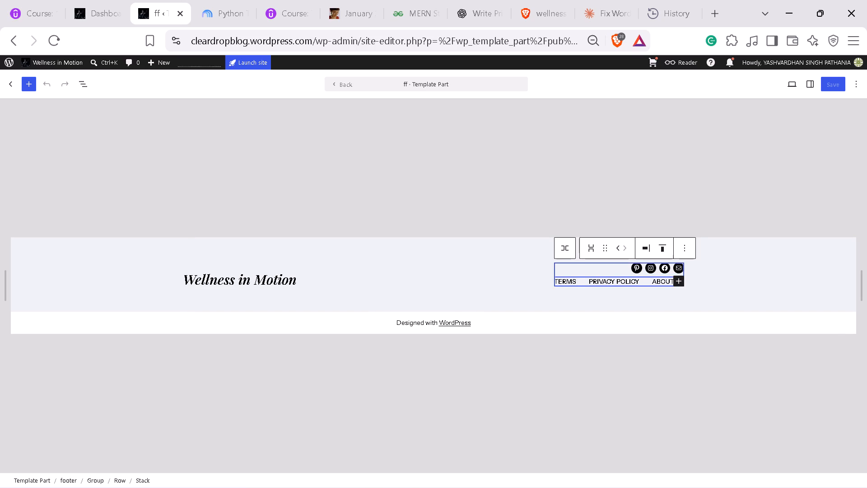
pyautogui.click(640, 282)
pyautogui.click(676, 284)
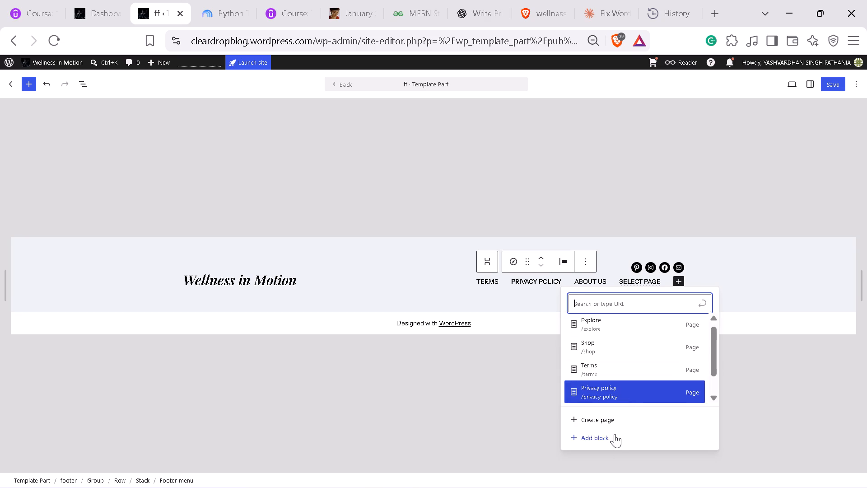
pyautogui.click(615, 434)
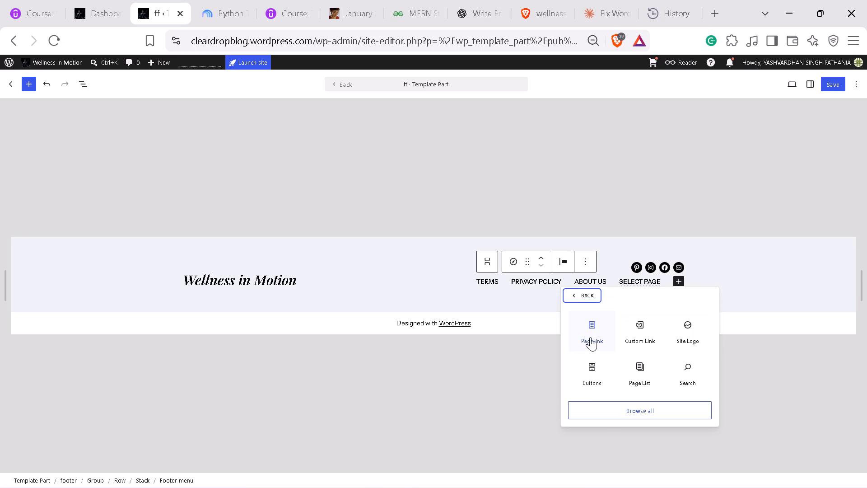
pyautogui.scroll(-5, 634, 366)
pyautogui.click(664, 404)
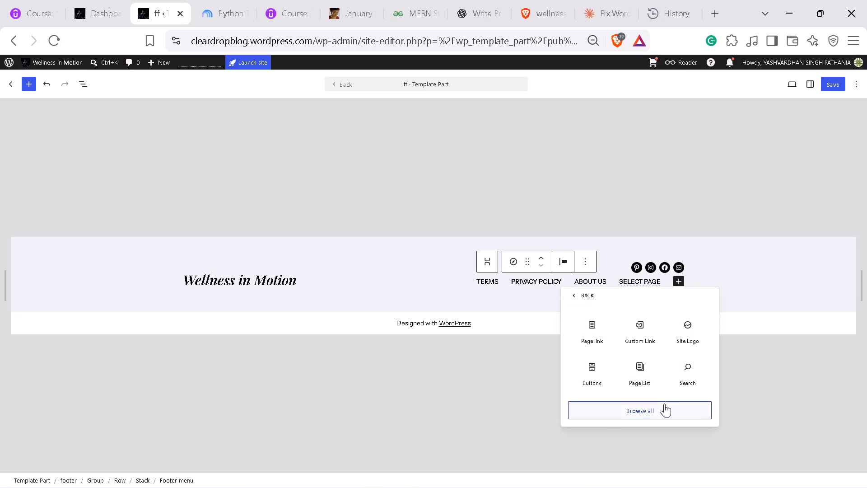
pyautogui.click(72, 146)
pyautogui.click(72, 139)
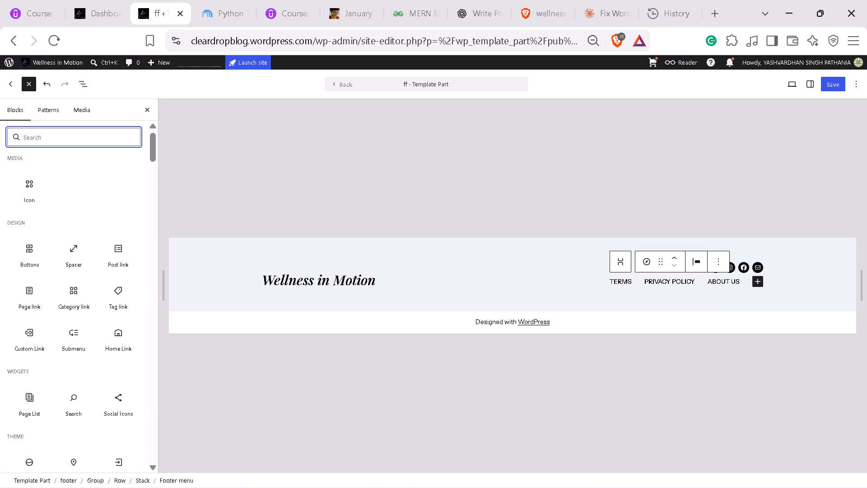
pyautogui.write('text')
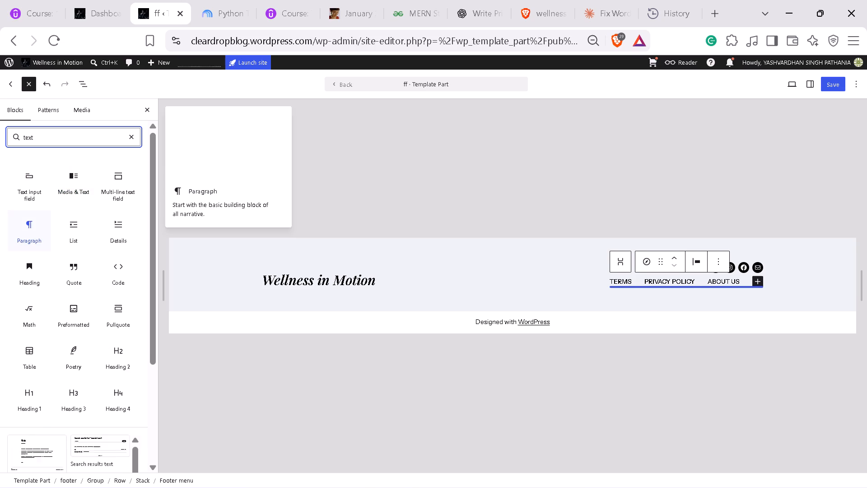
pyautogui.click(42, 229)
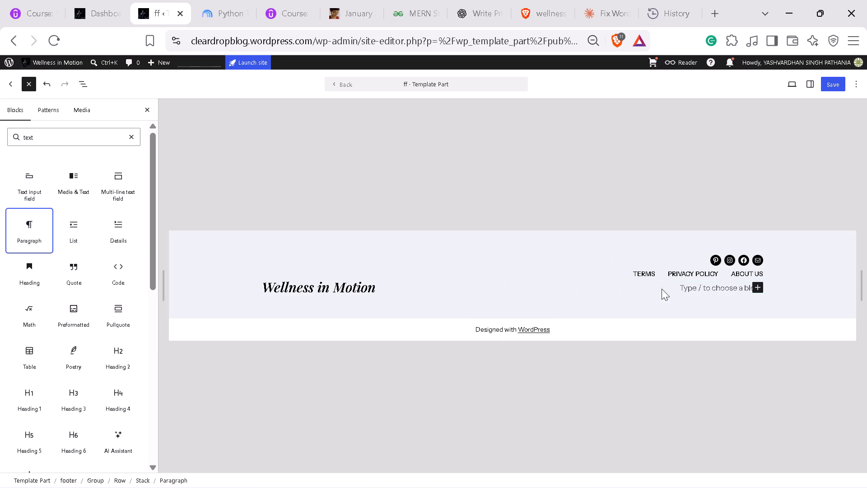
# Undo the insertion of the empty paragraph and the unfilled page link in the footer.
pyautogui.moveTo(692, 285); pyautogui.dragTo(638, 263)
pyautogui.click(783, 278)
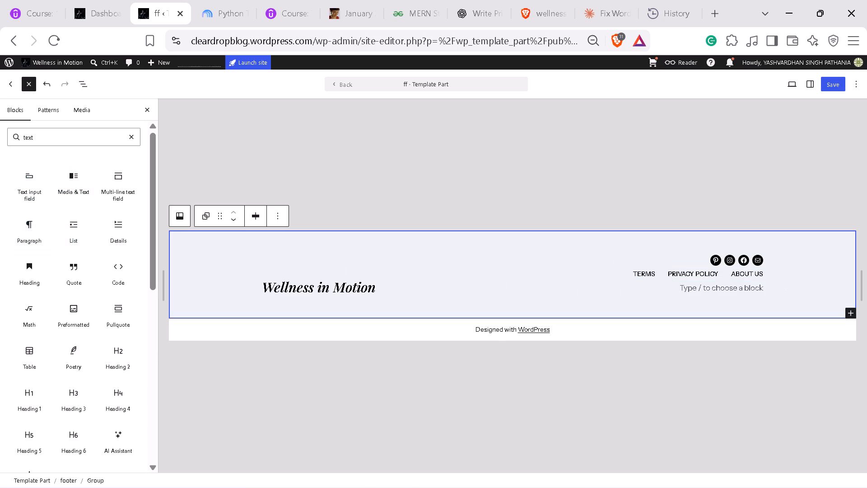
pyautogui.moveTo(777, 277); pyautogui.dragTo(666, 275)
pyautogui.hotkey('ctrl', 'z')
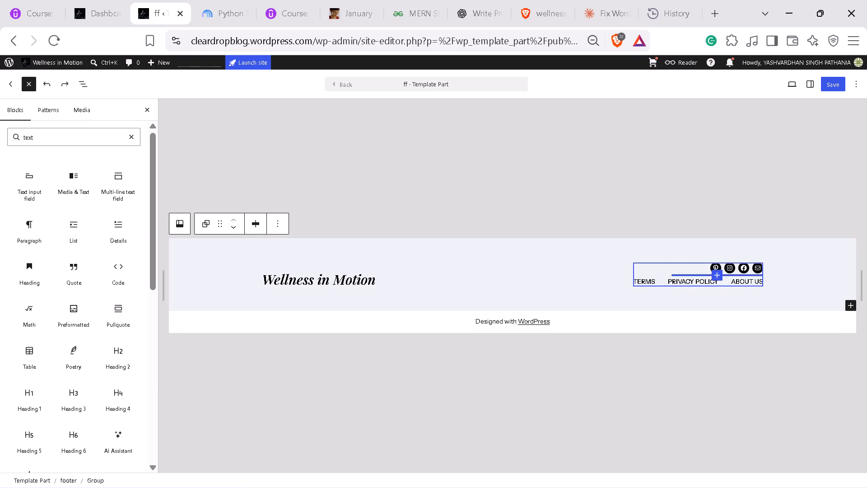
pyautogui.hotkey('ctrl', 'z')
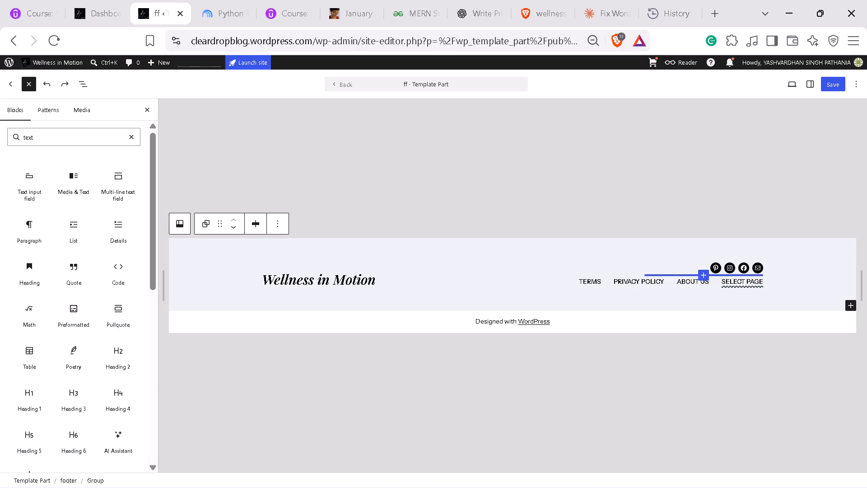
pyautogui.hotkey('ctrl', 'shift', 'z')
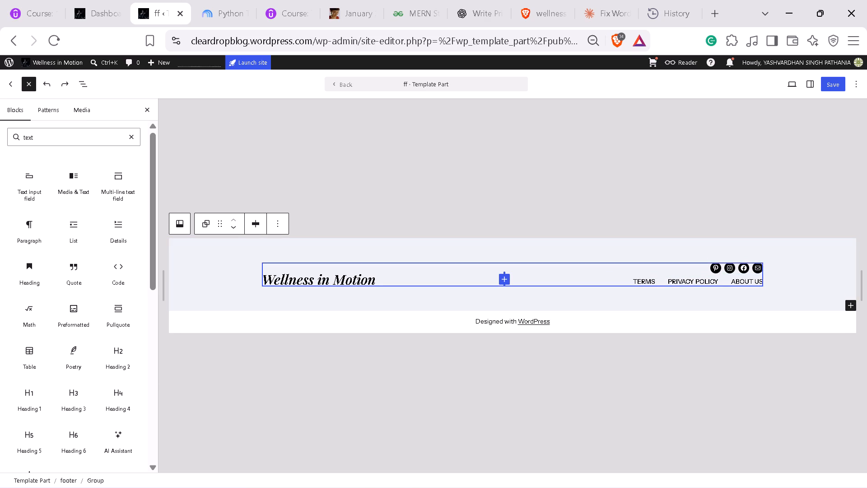
# Insert a Paragraph block reading ABOUT US between the footer's social icons and its menu.
pyautogui.click(715, 273)
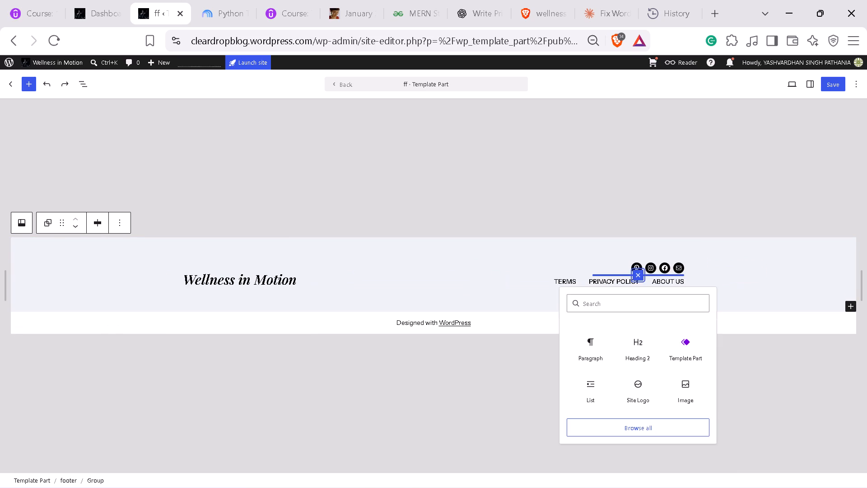
pyautogui.click(592, 343)
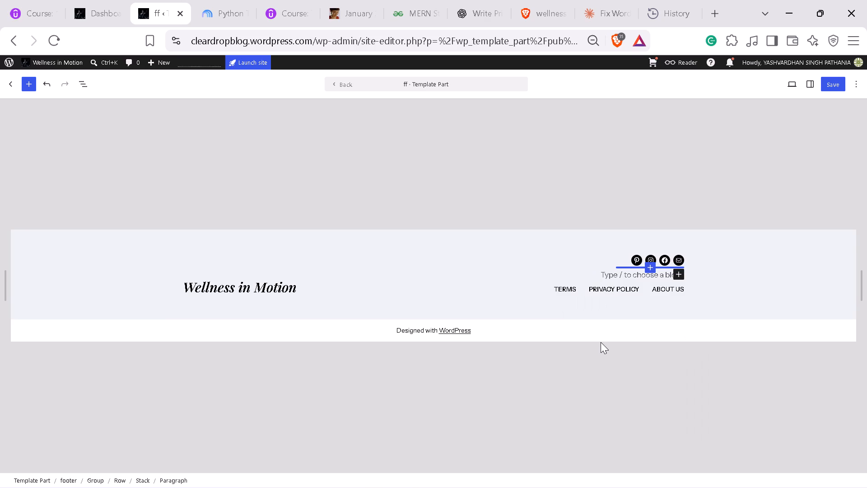
pyautogui.hotkey('shift', 'a')
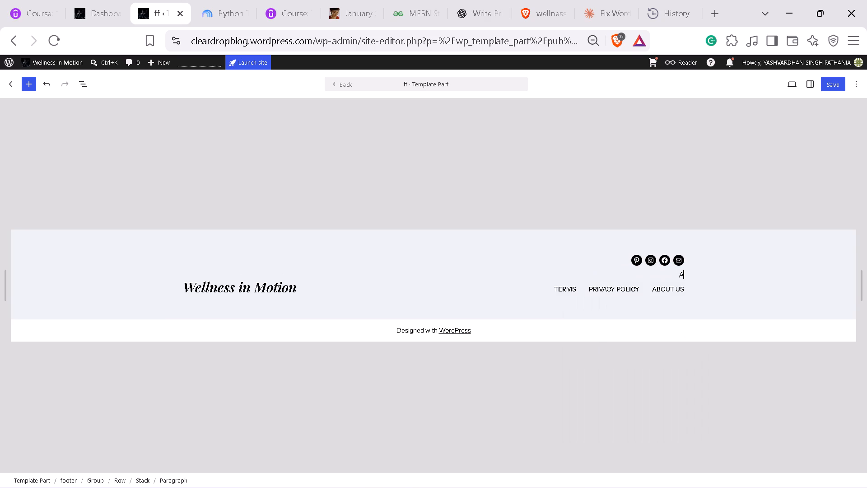
pyautogui.write('BOUT US')
# Add three placeholder paragraphs beneath ABOUT US, the first beginning with LOREM ipsum and the others made of filler letters.
pyautogui.press('Return')
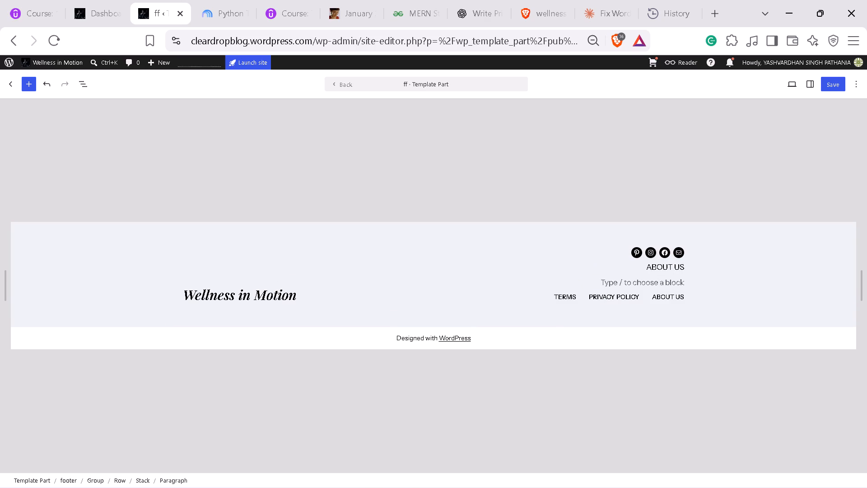
pyautogui.write('LOREM ipsum')
pyautogui.press('space')
pyautogui.write('kilapojpdlddmddksad')
pyautogui.press('Return')
pyautogui.write('dpajsdpjdpoiajdpijdsapiddjsapdsad')
pyautogui.press('Return')
pyautogui.write('dposajdpsjdpsadpsajdpsajddjpdpd')
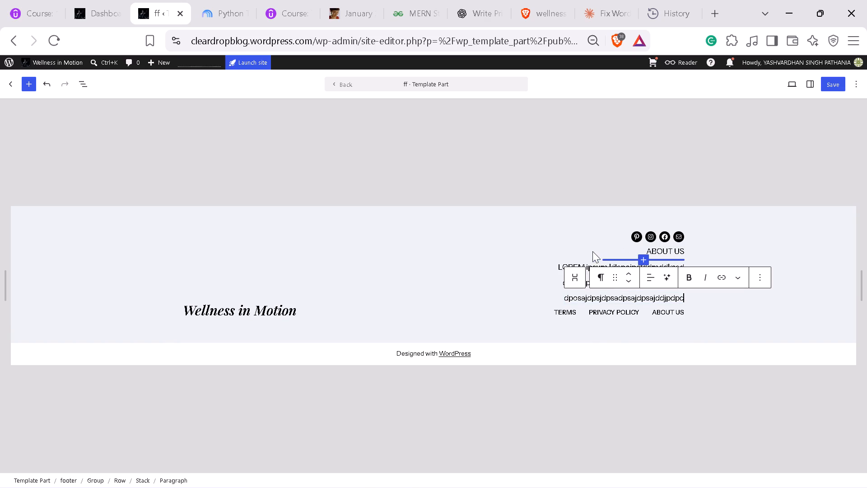
# Move the stack with the social icons, ABOUT US text and menu ahead of the site title in the footer row.
pyautogui.click(543, 254)
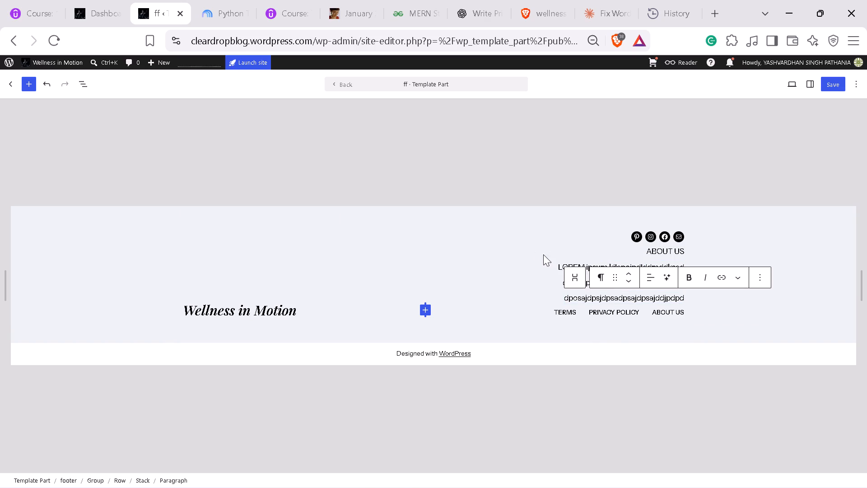
pyautogui.click(558, 246)
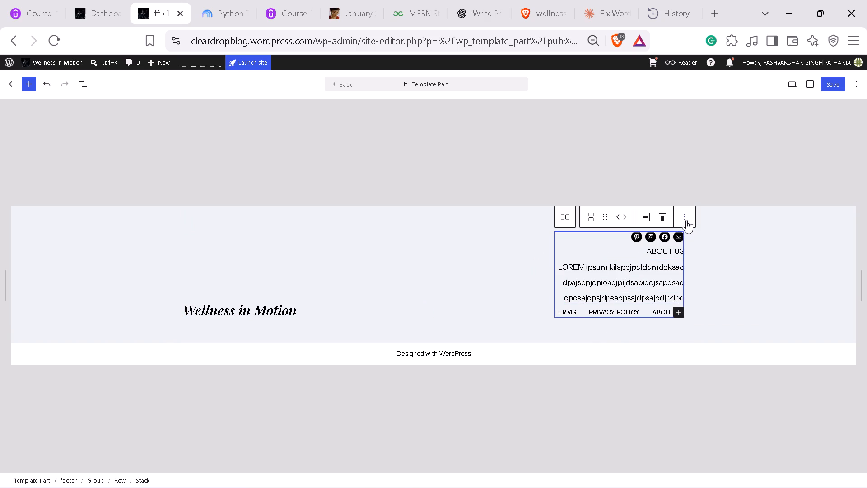
pyautogui.click(618, 220)
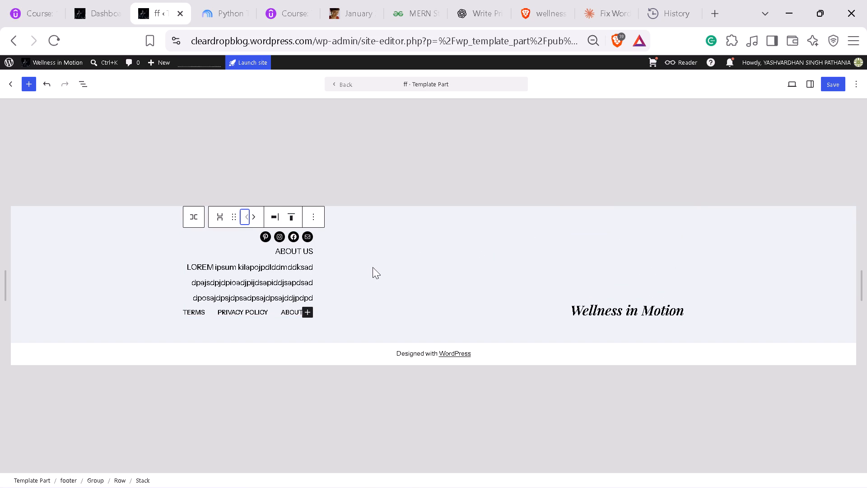
# Justify the items of the ABOUT US stack to the left.
pyautogui.click(313, 218)
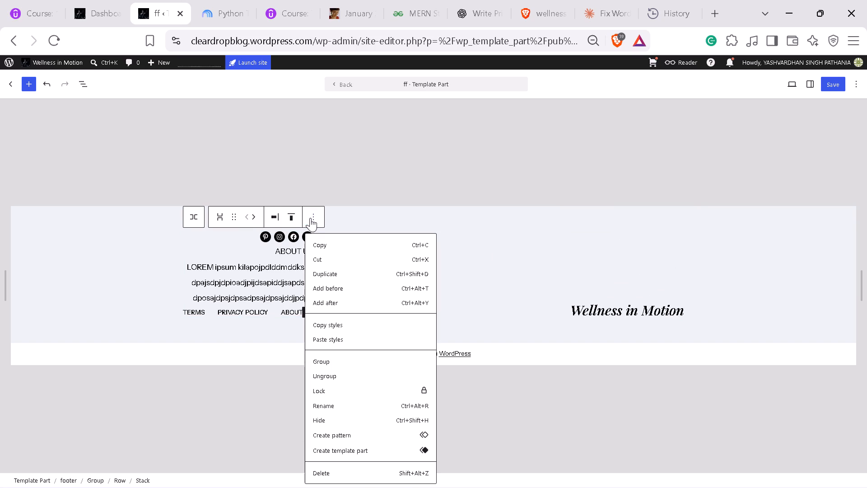
pyautogui.click(276, 216)
pyautogui.click(299, 249)
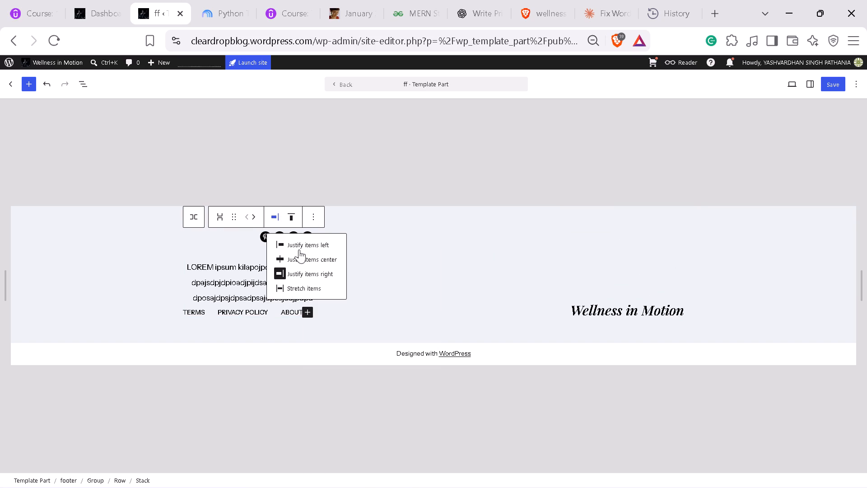
# Move the Footer menu out of the stack to sit between the ABOUT US text and the site title.
pyautogui.click(190, 313)
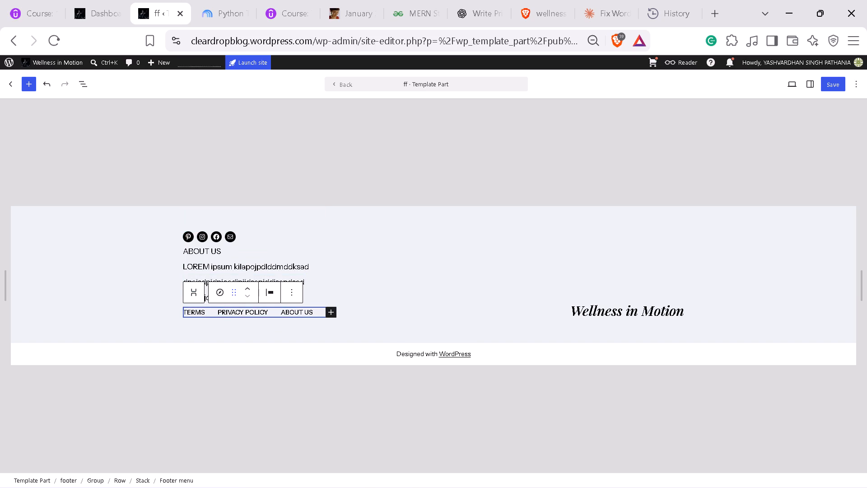
pyautogui.moveTo(232, 291); pyautogui.dragTo(406, 245)
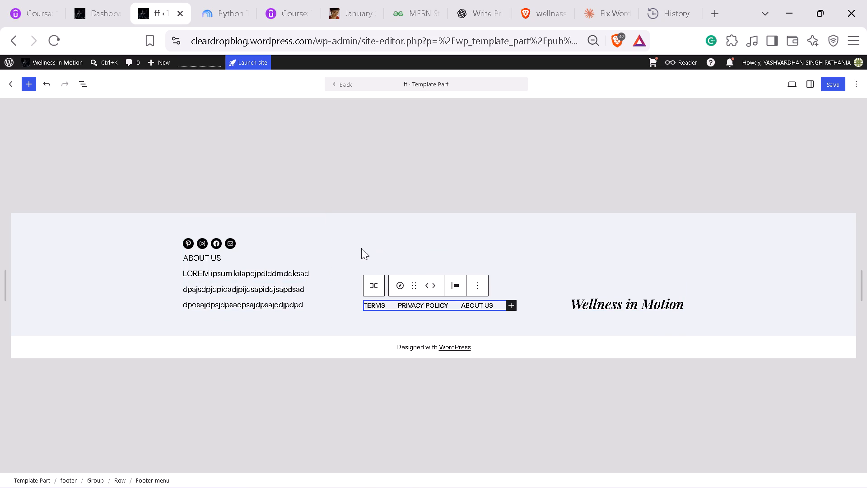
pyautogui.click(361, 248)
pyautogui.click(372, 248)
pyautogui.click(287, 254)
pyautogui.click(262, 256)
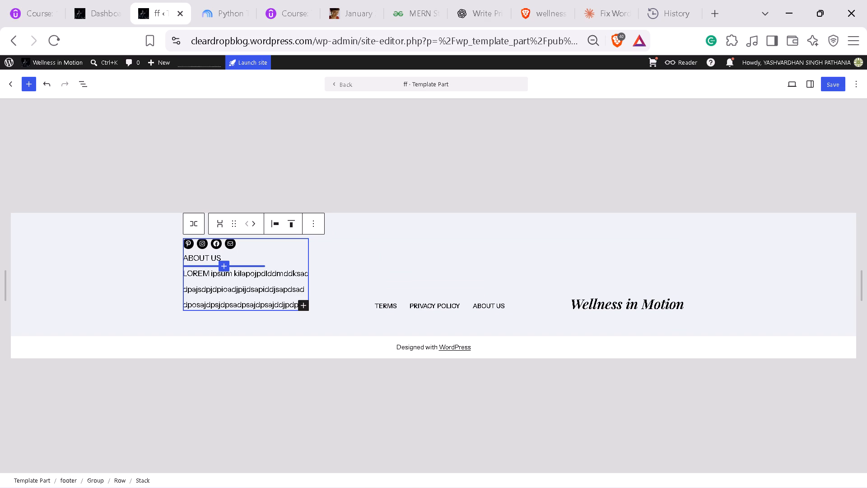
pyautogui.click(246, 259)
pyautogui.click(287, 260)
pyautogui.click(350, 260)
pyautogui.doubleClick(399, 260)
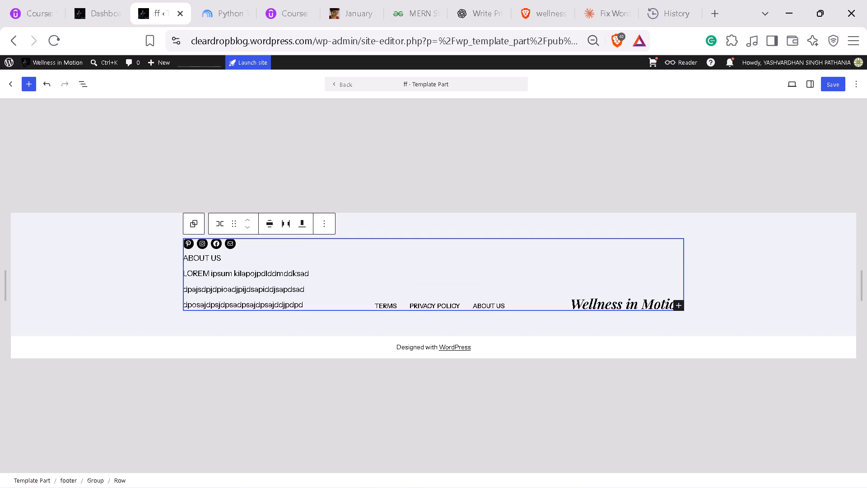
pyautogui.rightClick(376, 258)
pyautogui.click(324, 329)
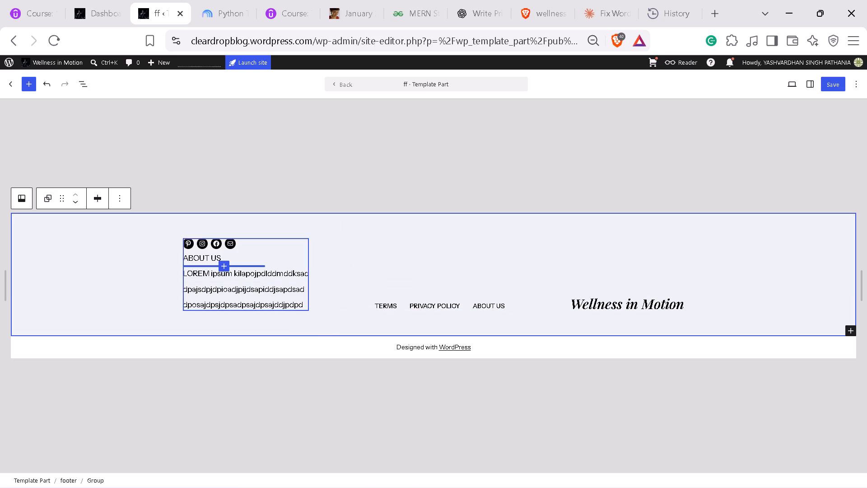
# Pad the ABOUT US line above the LOREM ipsum text with 20 trailing spaces.
pyautogui.click(225, 256)
pyautogui.press('Right')
pyautogui.press('Right')
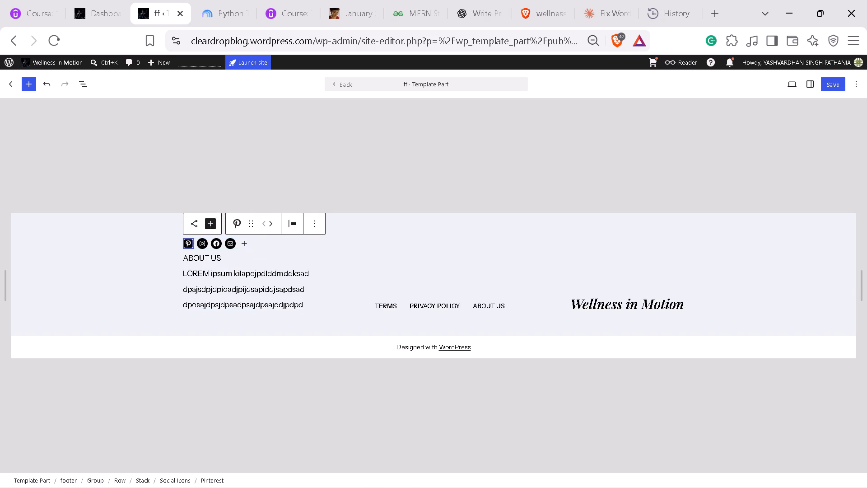
pyautogui.press('Down')
pyautogui.press('Down')
pyautogui.press('Up')
pyautogui.press('Right')
pyautogui.press('Right')
pyautogui.press('Right')
pyautogui.press('Right')
pyautogui.press('Right')
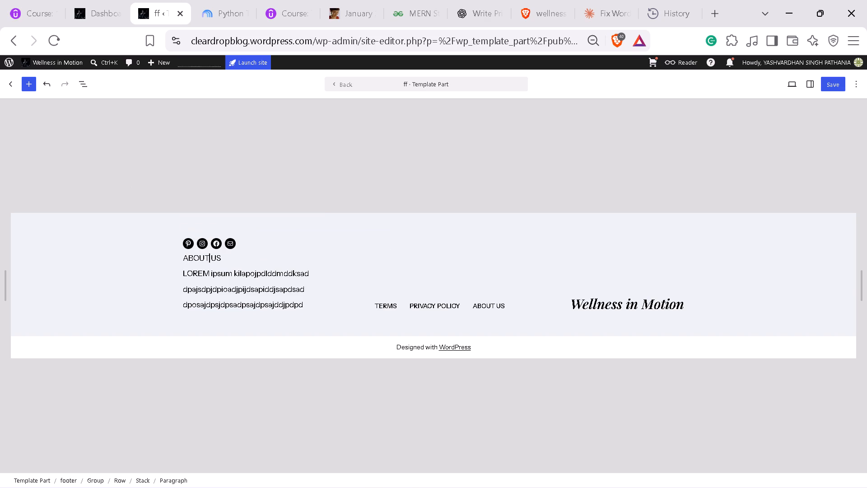
pyautogui.press('Right')
pyautogui.press('Right')
pyautogui.press('Right')
pyautogui.press('space')
pyautogui.press('space')
pyautogui.press('space')
pyautogui.press('space')
pyautogui.press('space')
pyautogui.press('space')
pyautogui.press('space')
pyautogui.press('space')
pyautogui.press('space')
pyautogui.press('space')
pyautogui.press('space')
pyautogui.press('space')
pyautogui.press('space')
pyautogui.press('space')
pyautogui.press('space')
pyautogui.press('space')
pyautogui.press('space')
pyautogui.press('space')
pyautogui.press('space')
pyautogui.press('space')
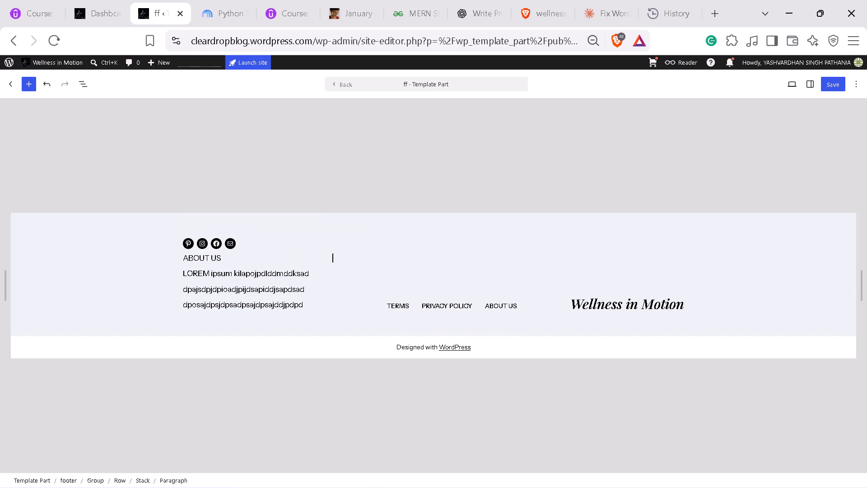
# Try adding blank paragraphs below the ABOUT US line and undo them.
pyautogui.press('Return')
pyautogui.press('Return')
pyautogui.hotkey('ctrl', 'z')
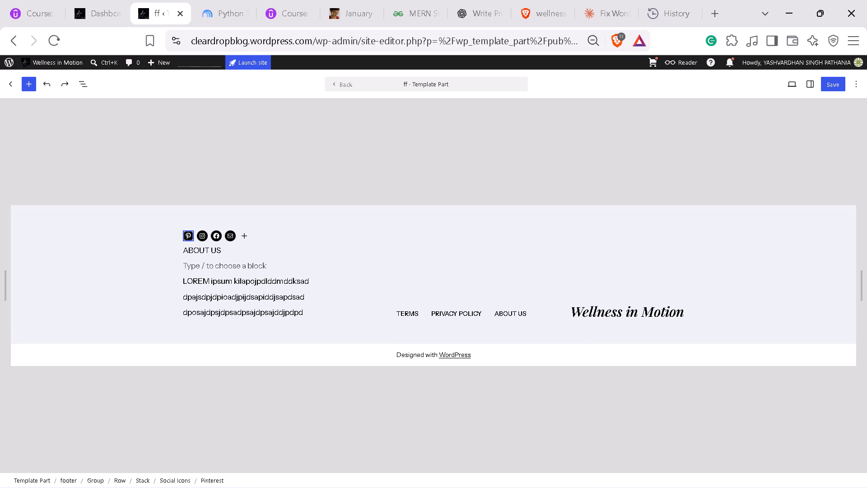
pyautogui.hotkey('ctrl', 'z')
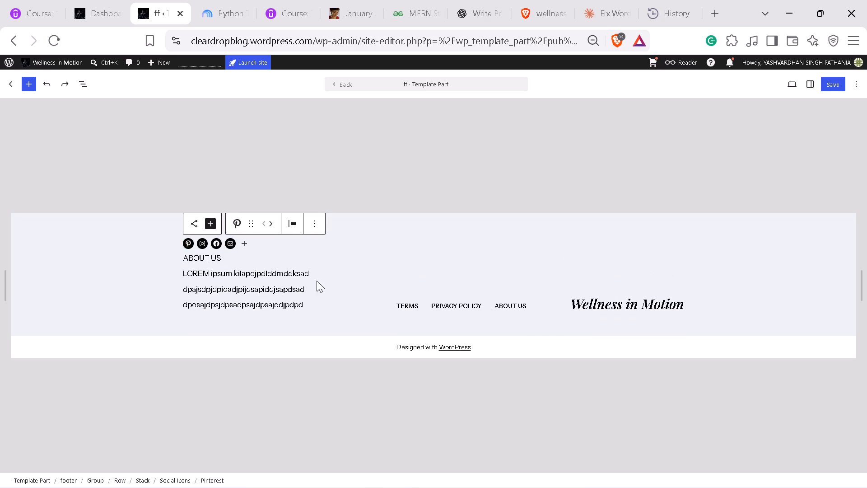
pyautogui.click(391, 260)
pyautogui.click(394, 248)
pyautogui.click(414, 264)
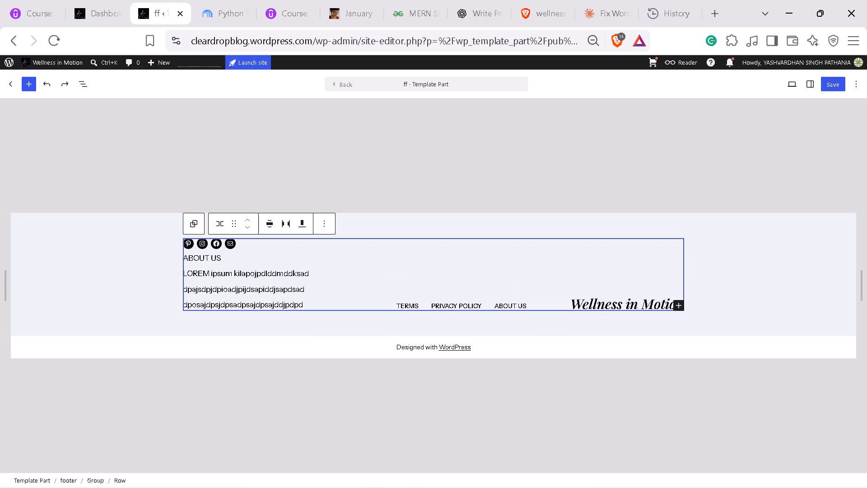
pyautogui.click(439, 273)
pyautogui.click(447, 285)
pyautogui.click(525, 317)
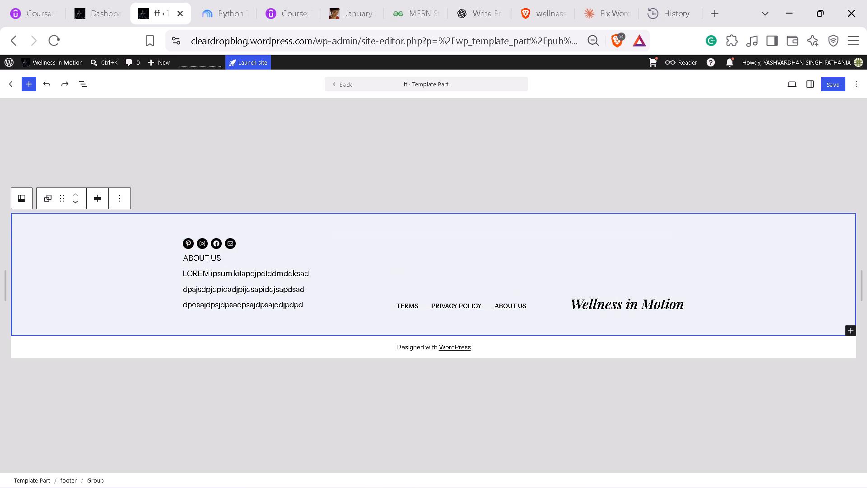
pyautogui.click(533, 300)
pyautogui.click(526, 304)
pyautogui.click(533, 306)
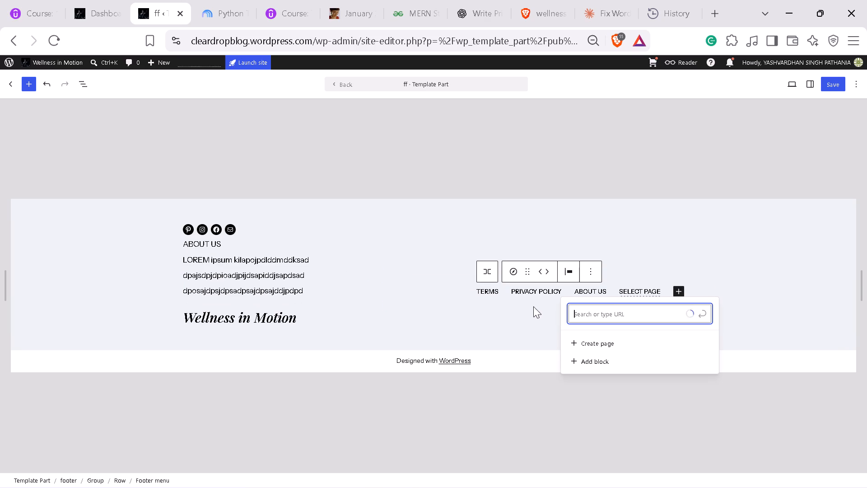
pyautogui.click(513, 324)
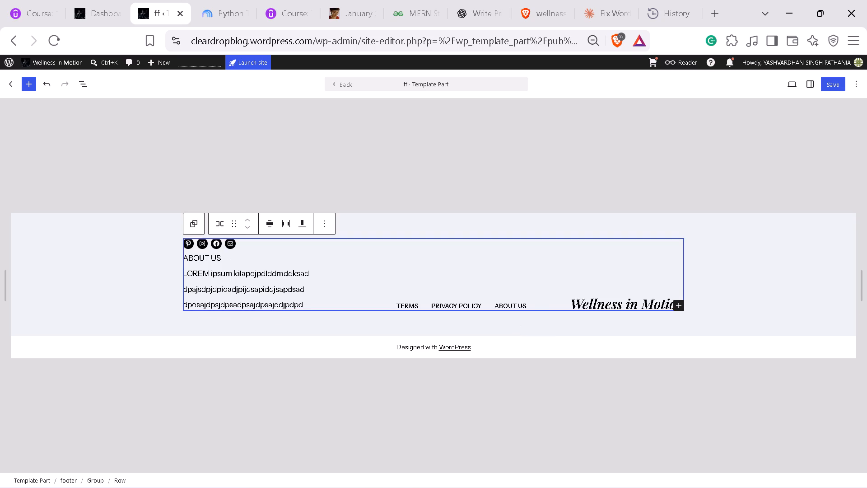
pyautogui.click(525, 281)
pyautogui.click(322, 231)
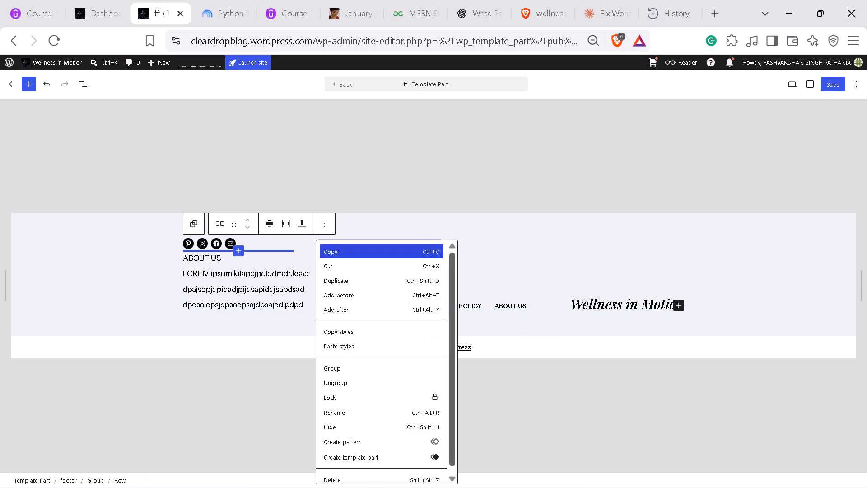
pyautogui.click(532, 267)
# Insert a paragraph block below the footer row with the text Useful Links.
pyautogui.click(25, 84)
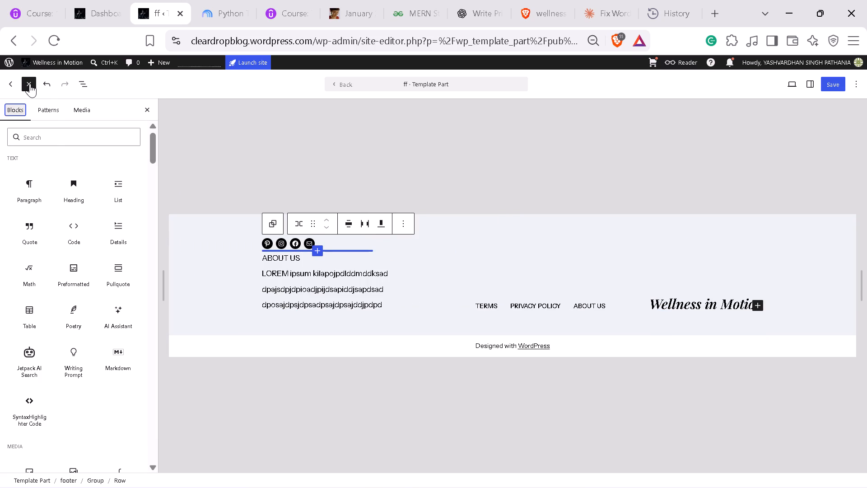
pyautogui.click(32, 188)
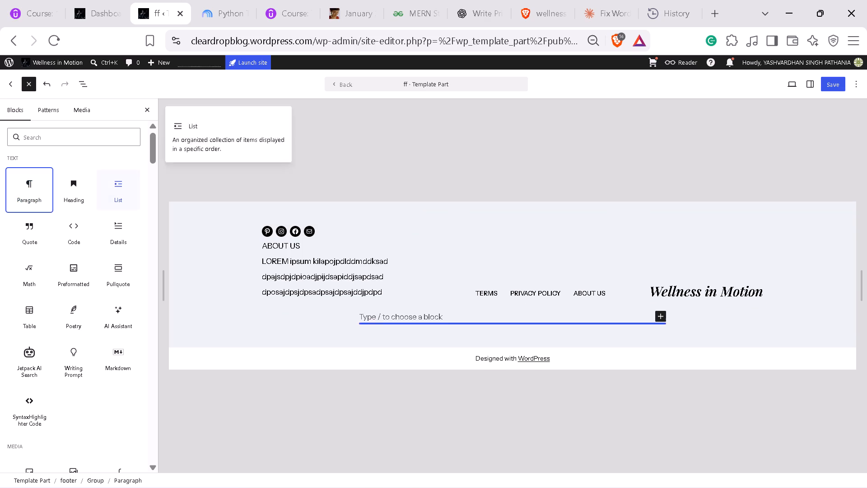
pyautogui.click(400, 317)
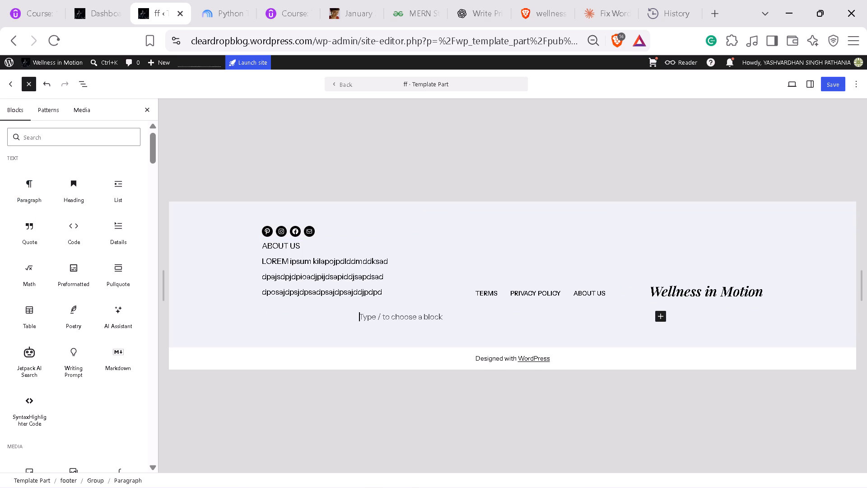
pyautogui.write('Use')
pyautogui.write('fu')
pyautogui.write('l Linlk')
pyautogui.press('BackSpace')
pyautogui.press('s')
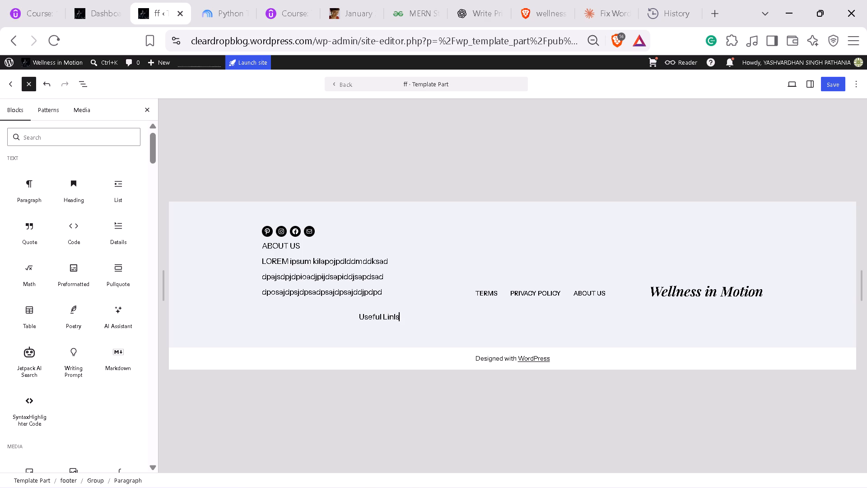
pyautogui.press('BackSpace')
pyautogui.press('BackSpace')
pyautogui.write('ks')
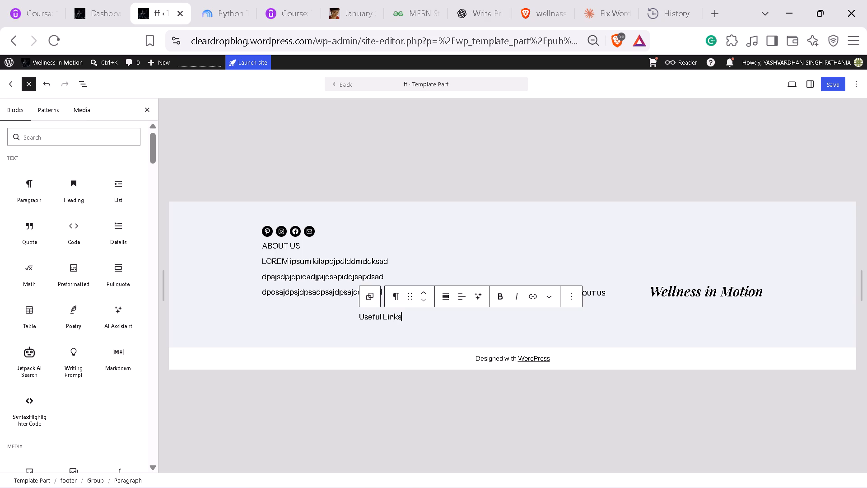
# Change the new paragraph's first word to Usefull and widen the gap before Links by one space.
pyautogui.click(383, 317)
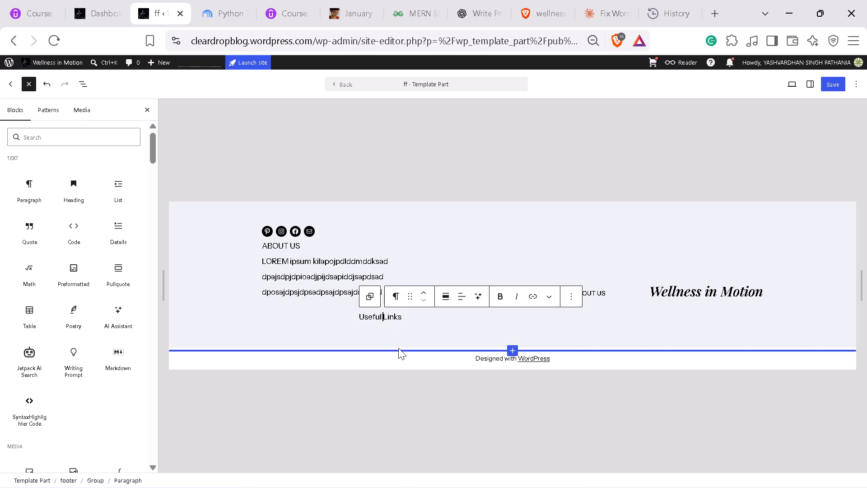
pyautogui.press('Right')
pyautogui.press('Left')
pyautogui.press('Left')
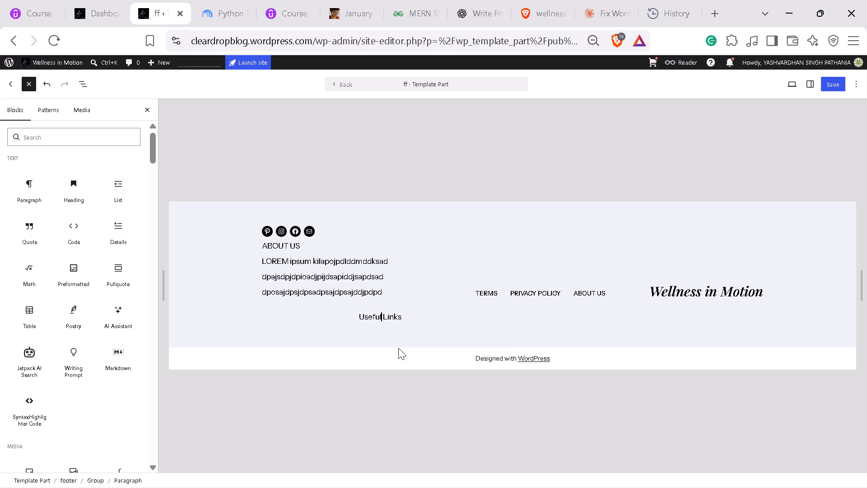
pyautogui.press('space')
pyautogui.press('Left')
pyautogui.press('l')
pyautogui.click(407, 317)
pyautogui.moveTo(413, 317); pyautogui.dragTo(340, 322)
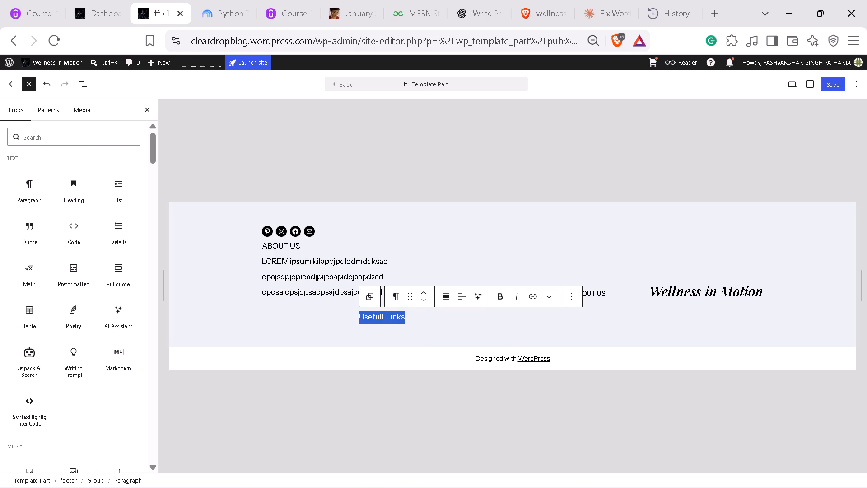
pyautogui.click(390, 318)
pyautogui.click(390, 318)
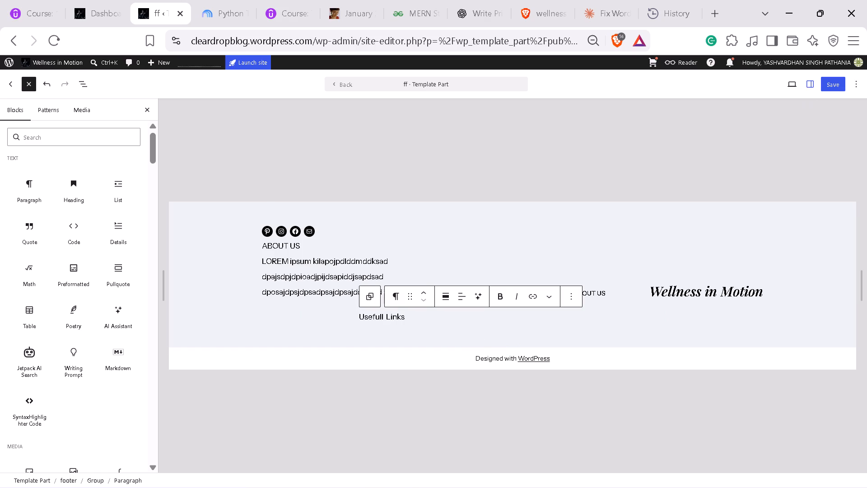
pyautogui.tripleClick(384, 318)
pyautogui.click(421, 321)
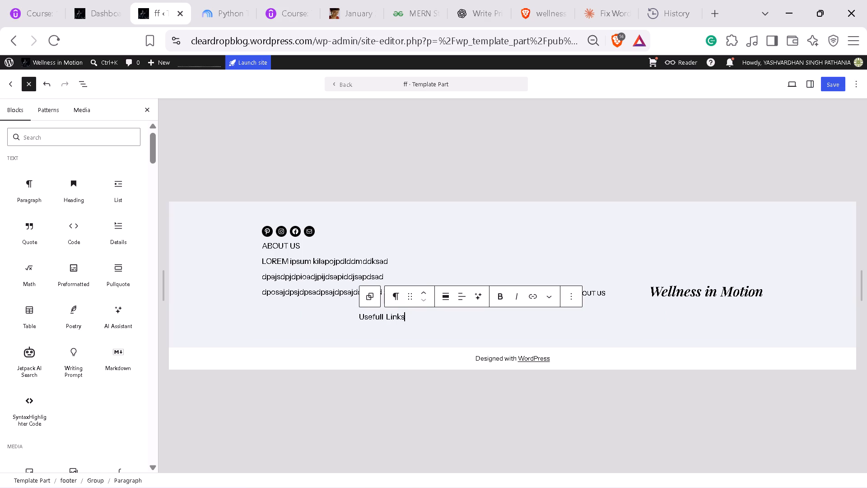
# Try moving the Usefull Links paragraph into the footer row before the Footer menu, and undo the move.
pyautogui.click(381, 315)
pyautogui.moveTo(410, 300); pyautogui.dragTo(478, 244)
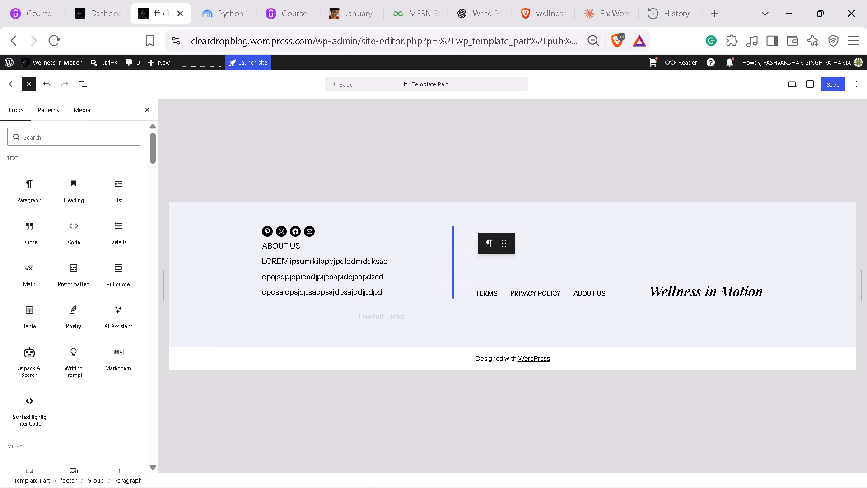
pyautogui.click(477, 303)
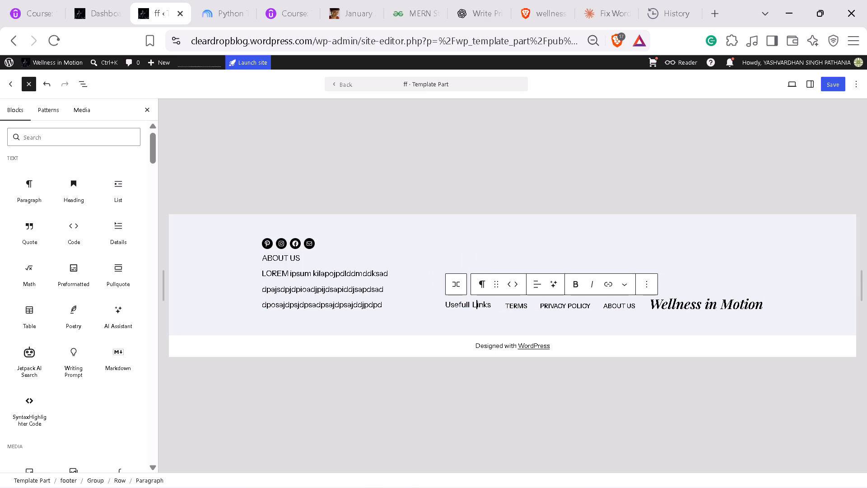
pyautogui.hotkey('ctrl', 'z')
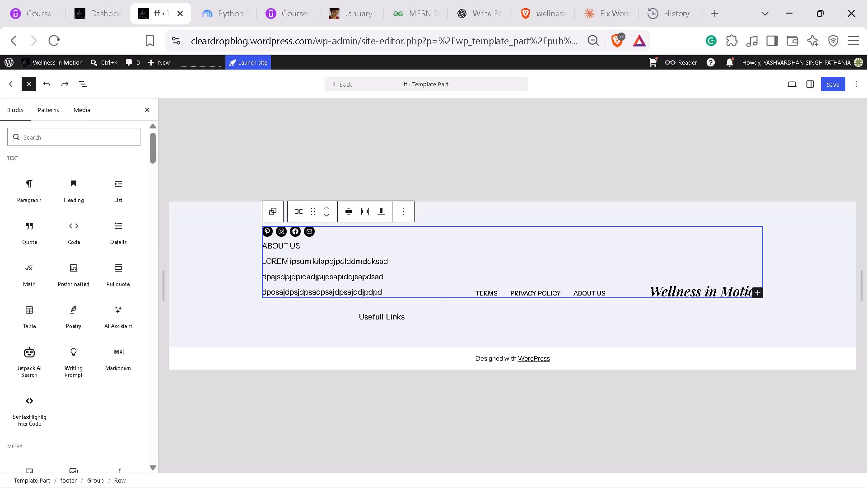
# Move the Usefull Links paragraph above the footer row, still inside the group.
pyautogui.click(375, 317)
pyautogui.moveTo(410, 295); pyautogui.dragTo(427, 250)
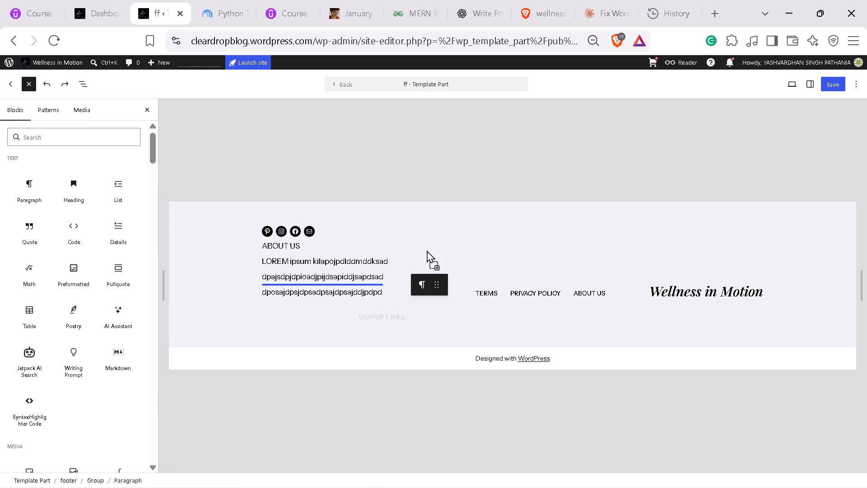
pyautogui.moveTo(427, 250); pyautogui.dragTo(499, 223)
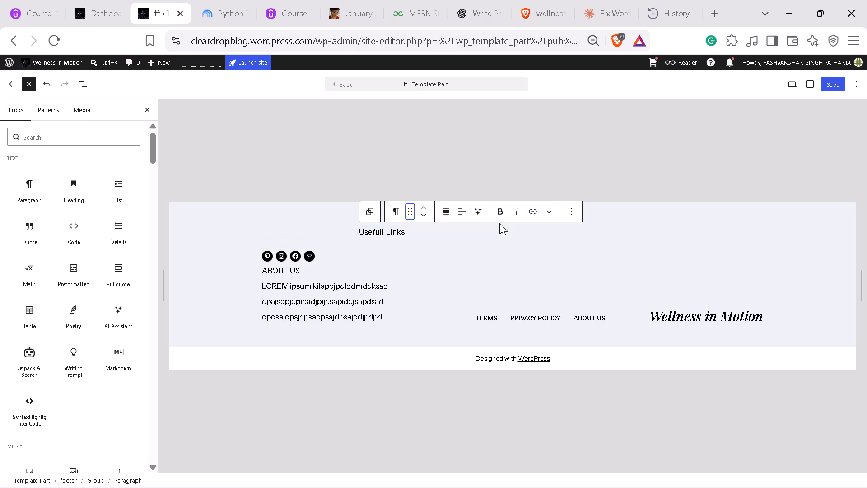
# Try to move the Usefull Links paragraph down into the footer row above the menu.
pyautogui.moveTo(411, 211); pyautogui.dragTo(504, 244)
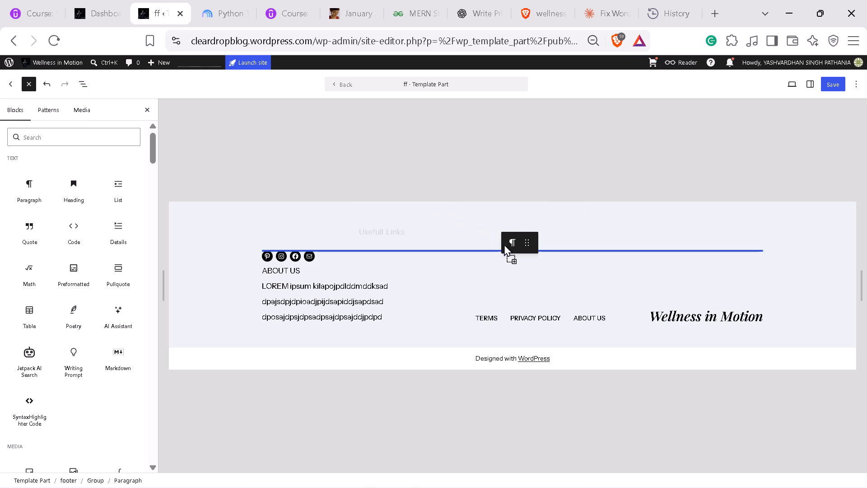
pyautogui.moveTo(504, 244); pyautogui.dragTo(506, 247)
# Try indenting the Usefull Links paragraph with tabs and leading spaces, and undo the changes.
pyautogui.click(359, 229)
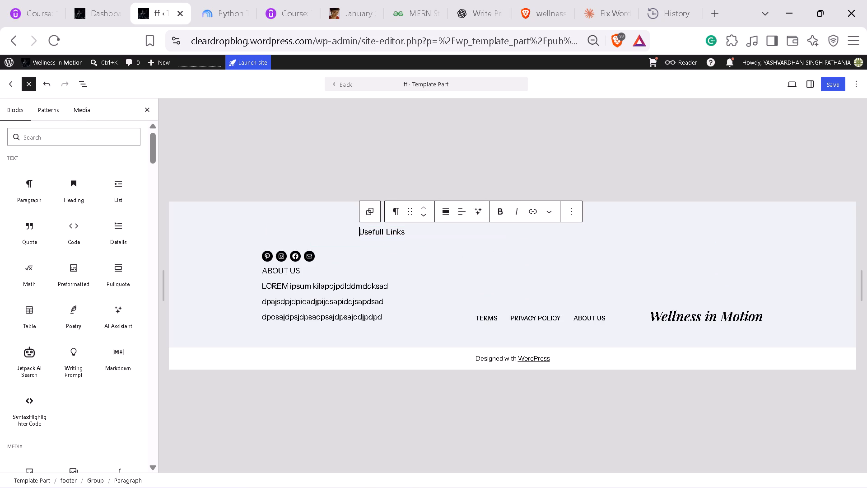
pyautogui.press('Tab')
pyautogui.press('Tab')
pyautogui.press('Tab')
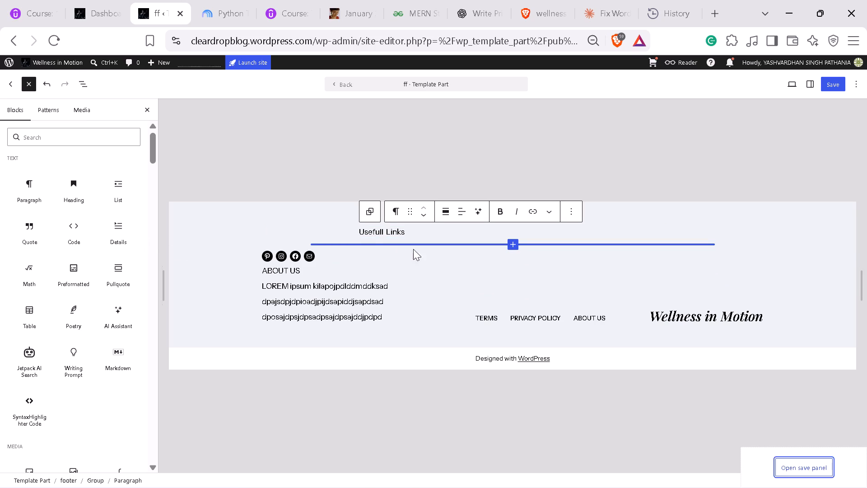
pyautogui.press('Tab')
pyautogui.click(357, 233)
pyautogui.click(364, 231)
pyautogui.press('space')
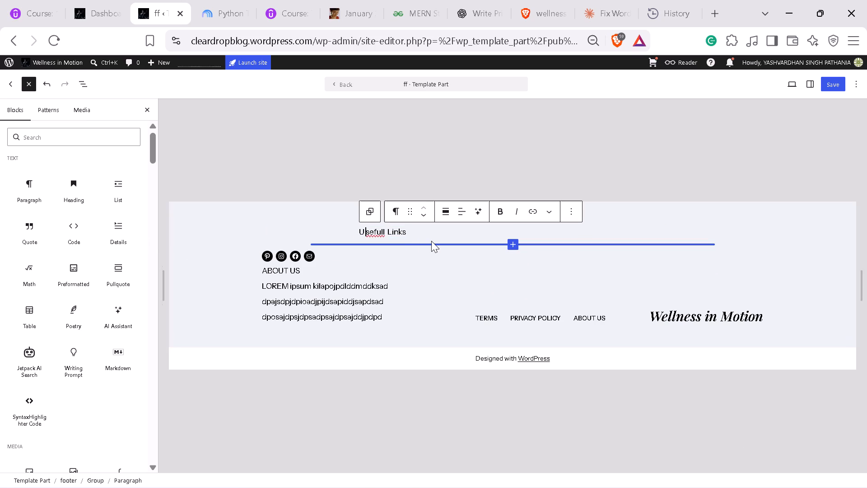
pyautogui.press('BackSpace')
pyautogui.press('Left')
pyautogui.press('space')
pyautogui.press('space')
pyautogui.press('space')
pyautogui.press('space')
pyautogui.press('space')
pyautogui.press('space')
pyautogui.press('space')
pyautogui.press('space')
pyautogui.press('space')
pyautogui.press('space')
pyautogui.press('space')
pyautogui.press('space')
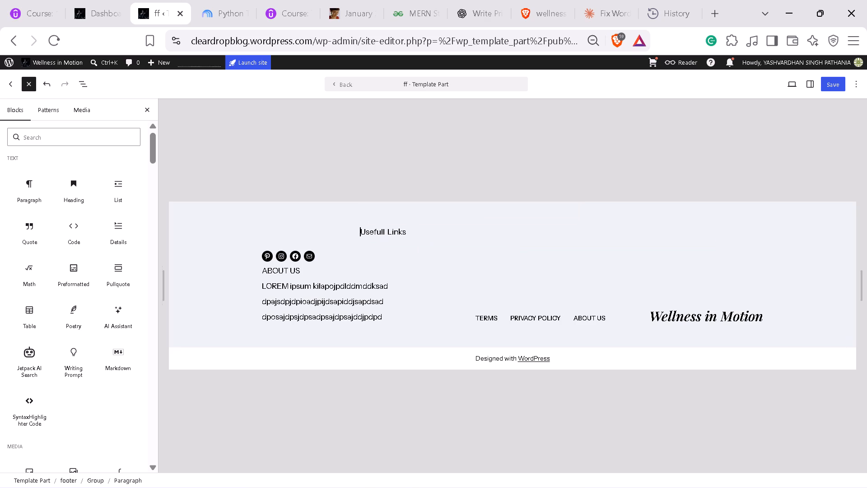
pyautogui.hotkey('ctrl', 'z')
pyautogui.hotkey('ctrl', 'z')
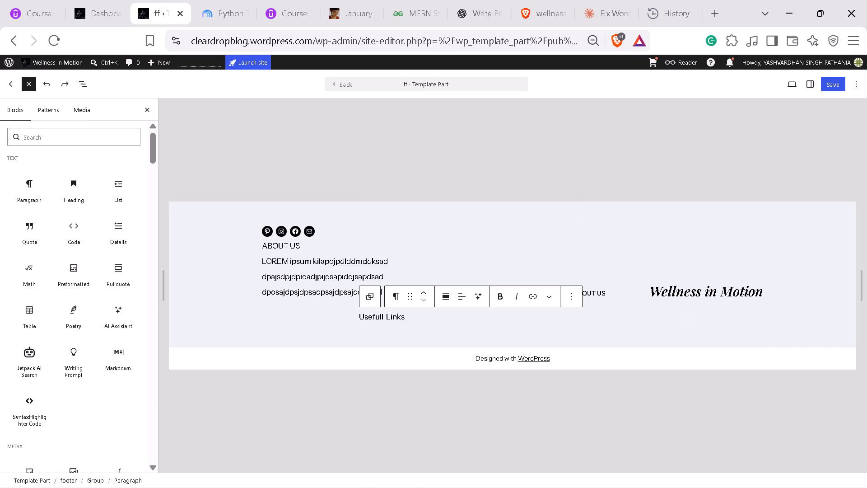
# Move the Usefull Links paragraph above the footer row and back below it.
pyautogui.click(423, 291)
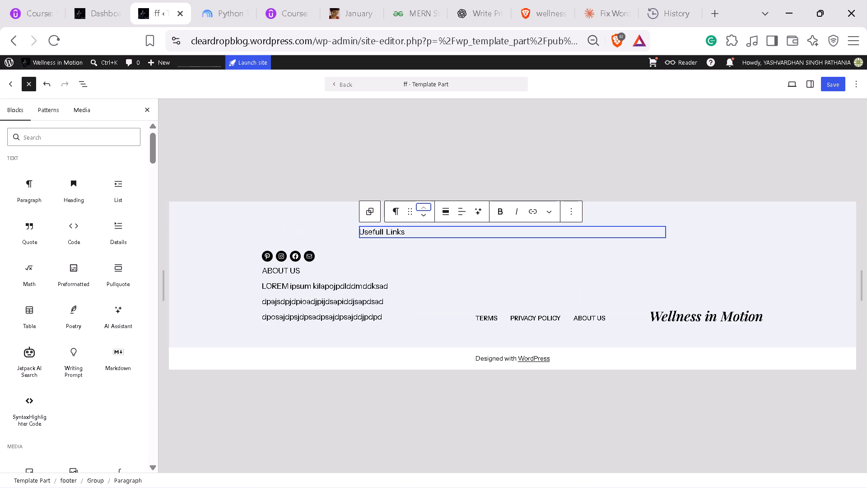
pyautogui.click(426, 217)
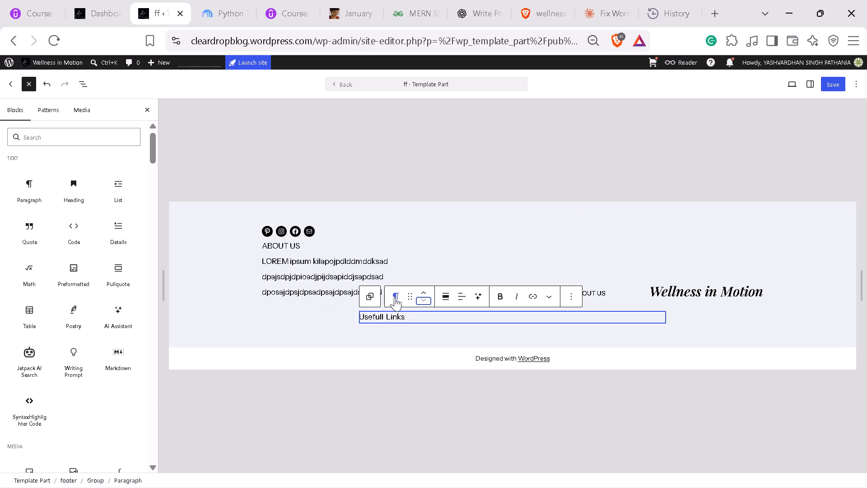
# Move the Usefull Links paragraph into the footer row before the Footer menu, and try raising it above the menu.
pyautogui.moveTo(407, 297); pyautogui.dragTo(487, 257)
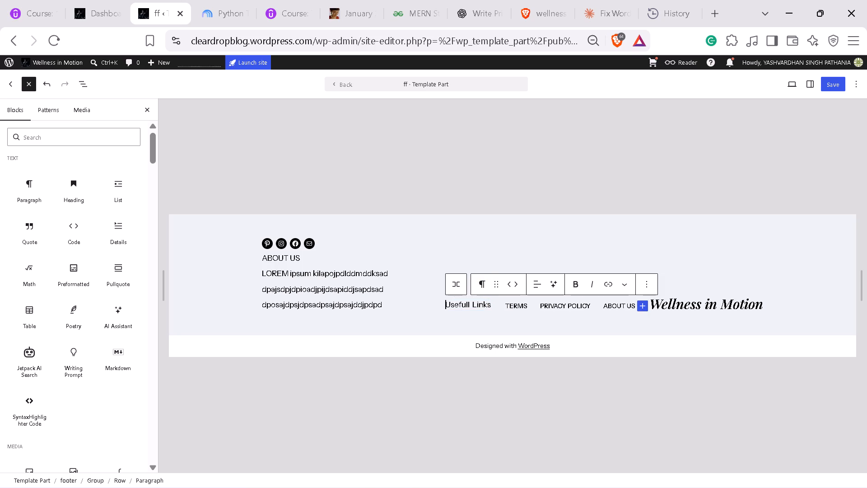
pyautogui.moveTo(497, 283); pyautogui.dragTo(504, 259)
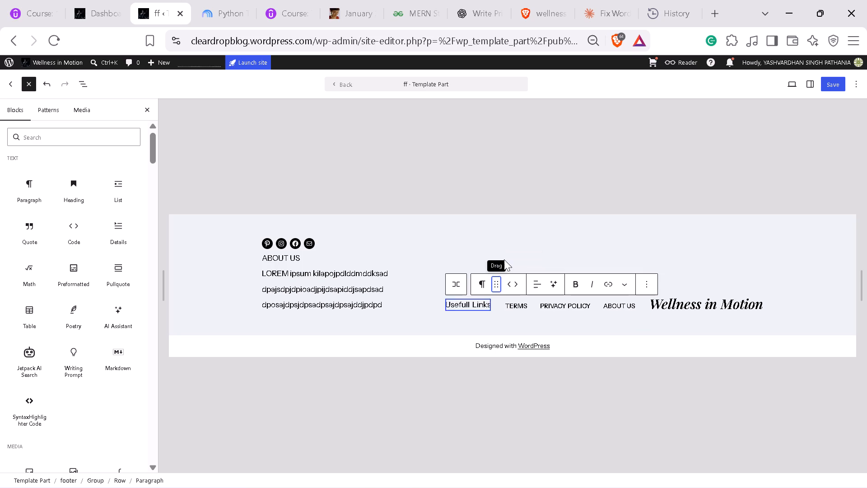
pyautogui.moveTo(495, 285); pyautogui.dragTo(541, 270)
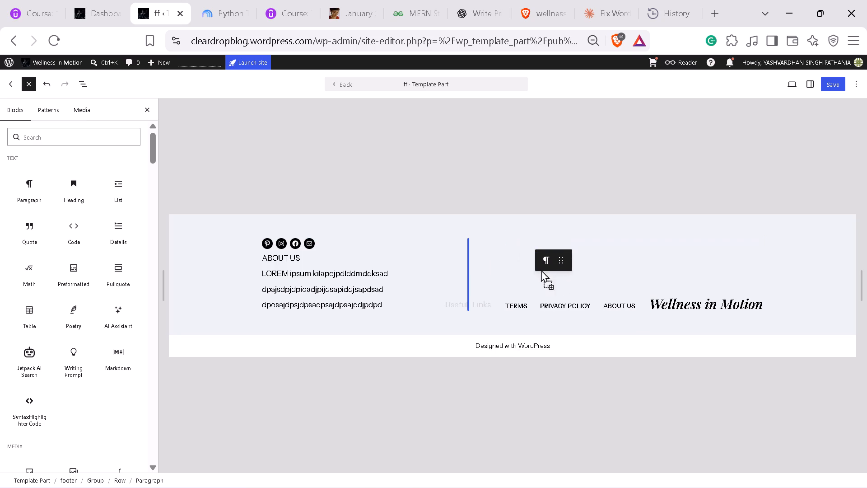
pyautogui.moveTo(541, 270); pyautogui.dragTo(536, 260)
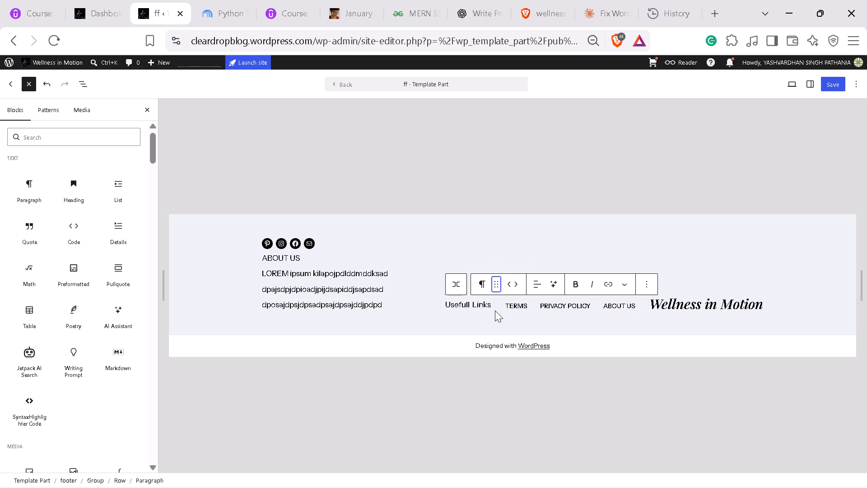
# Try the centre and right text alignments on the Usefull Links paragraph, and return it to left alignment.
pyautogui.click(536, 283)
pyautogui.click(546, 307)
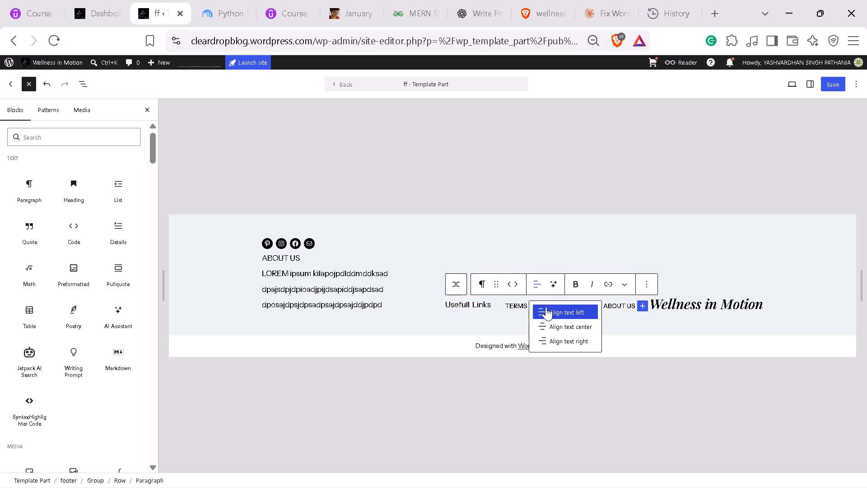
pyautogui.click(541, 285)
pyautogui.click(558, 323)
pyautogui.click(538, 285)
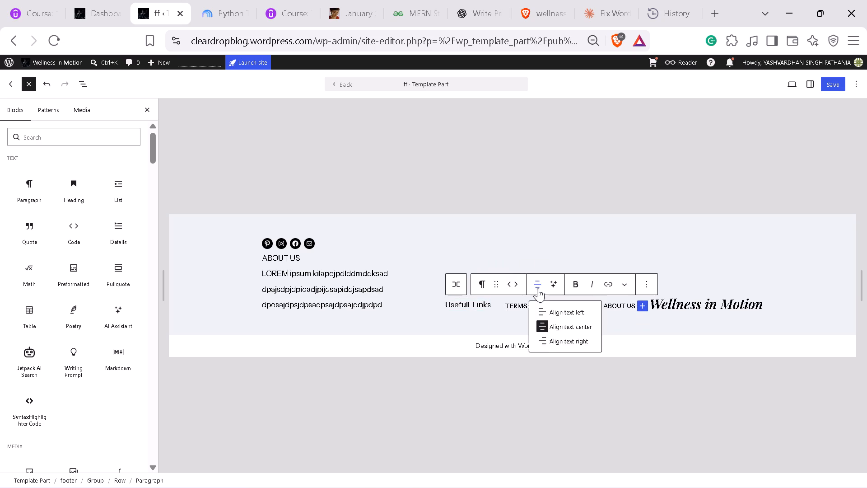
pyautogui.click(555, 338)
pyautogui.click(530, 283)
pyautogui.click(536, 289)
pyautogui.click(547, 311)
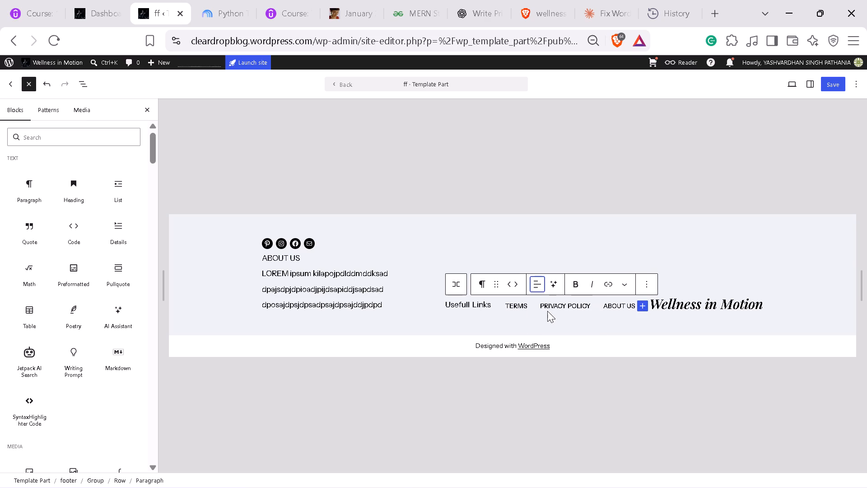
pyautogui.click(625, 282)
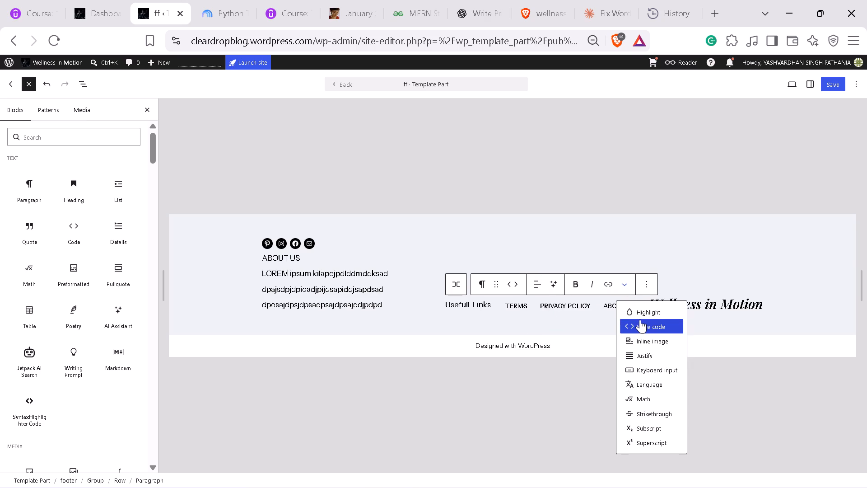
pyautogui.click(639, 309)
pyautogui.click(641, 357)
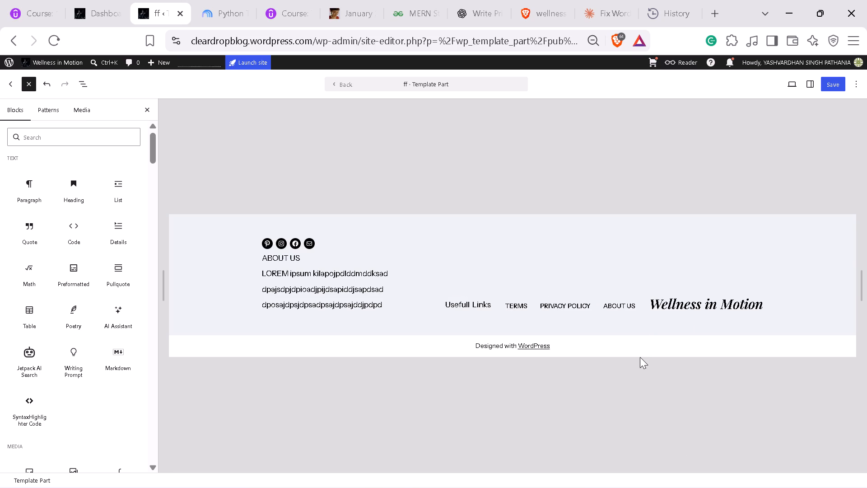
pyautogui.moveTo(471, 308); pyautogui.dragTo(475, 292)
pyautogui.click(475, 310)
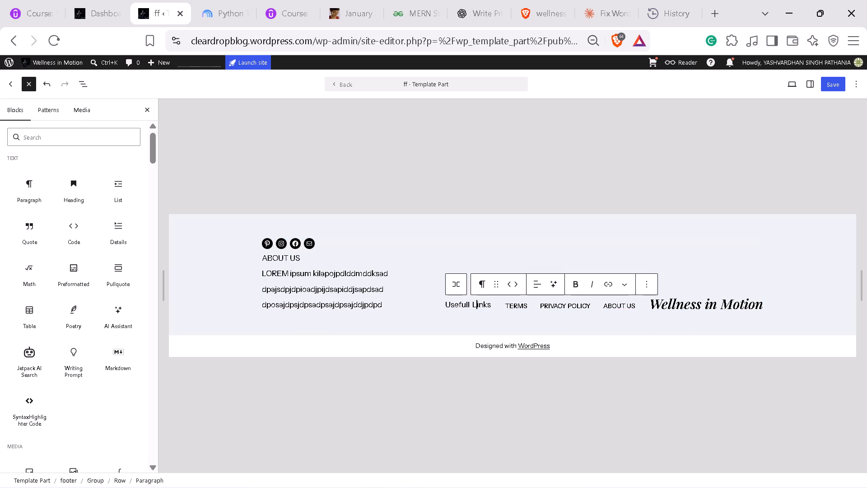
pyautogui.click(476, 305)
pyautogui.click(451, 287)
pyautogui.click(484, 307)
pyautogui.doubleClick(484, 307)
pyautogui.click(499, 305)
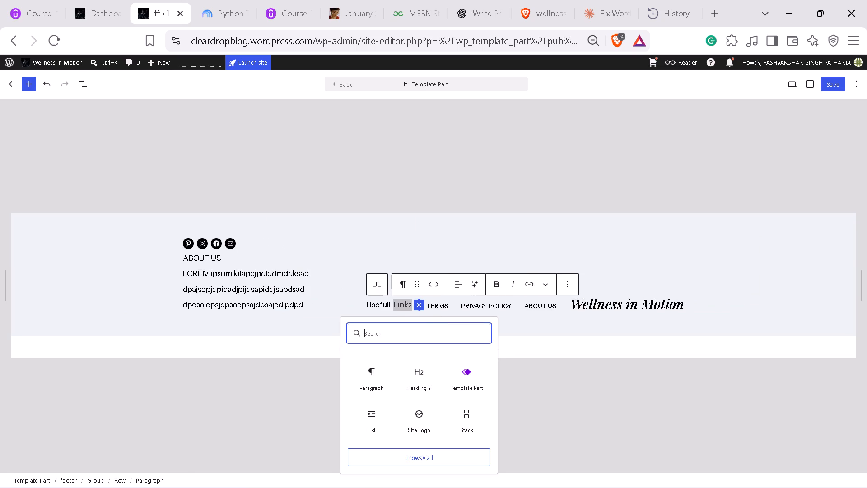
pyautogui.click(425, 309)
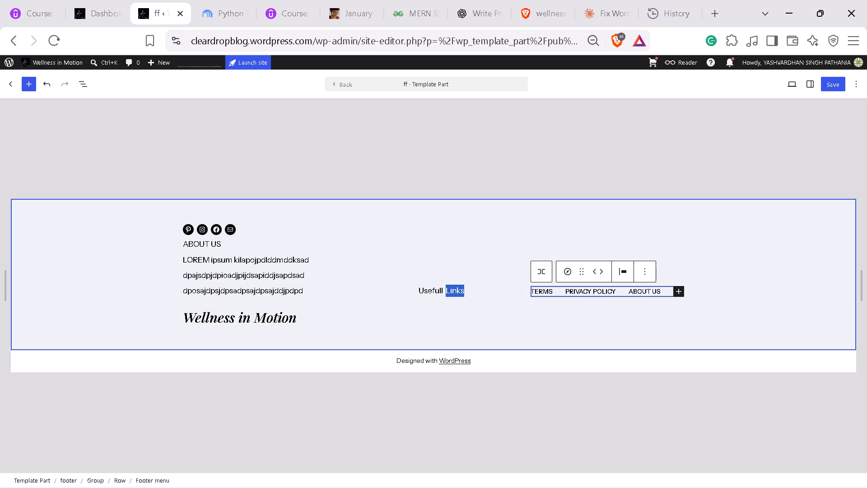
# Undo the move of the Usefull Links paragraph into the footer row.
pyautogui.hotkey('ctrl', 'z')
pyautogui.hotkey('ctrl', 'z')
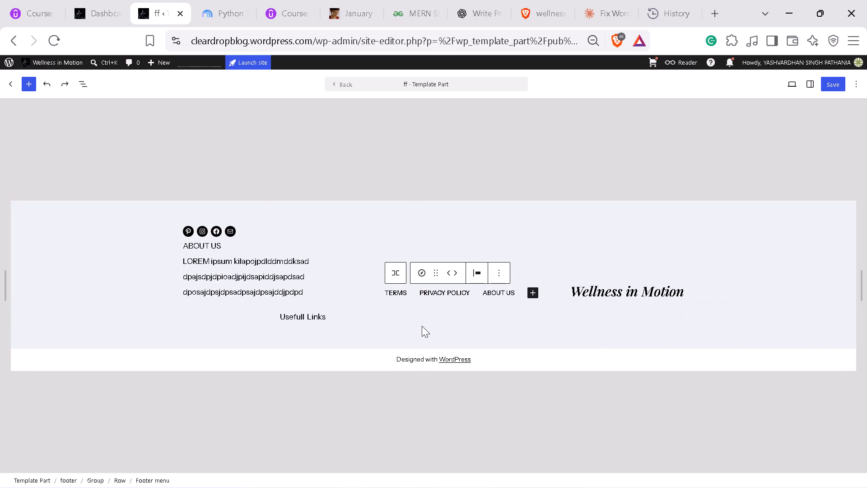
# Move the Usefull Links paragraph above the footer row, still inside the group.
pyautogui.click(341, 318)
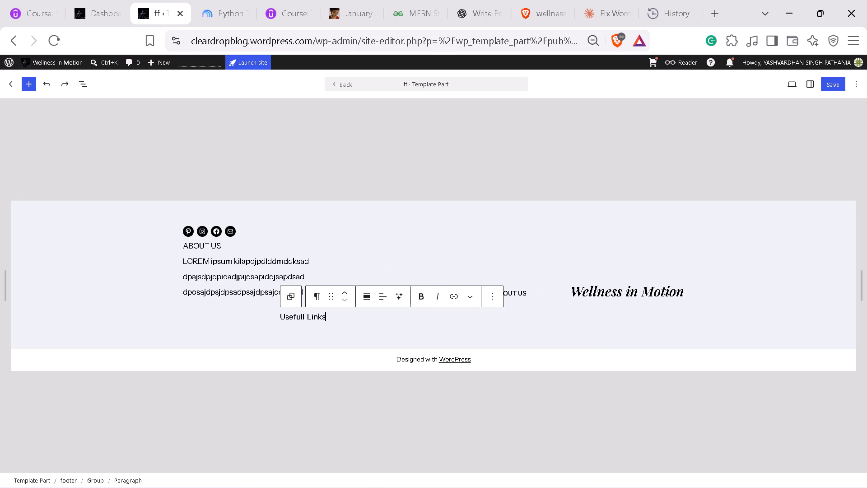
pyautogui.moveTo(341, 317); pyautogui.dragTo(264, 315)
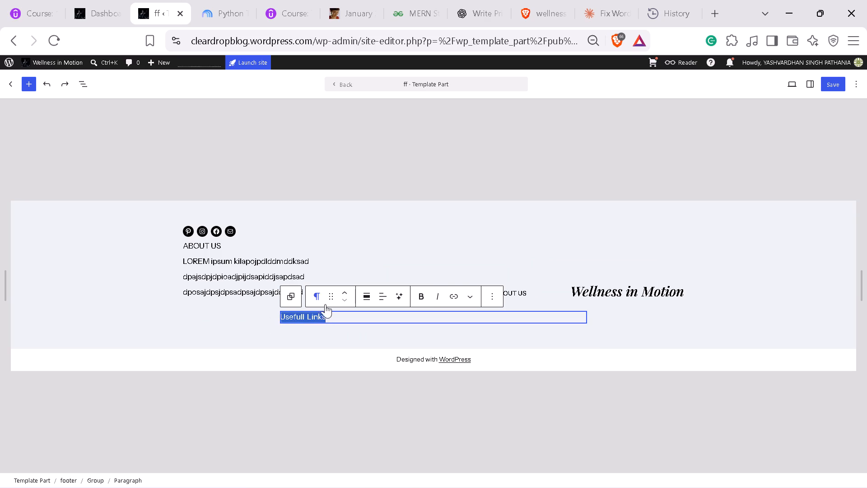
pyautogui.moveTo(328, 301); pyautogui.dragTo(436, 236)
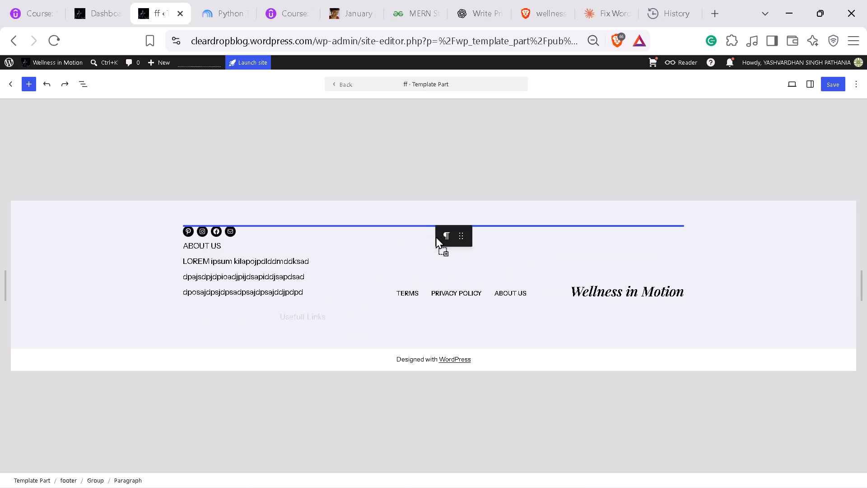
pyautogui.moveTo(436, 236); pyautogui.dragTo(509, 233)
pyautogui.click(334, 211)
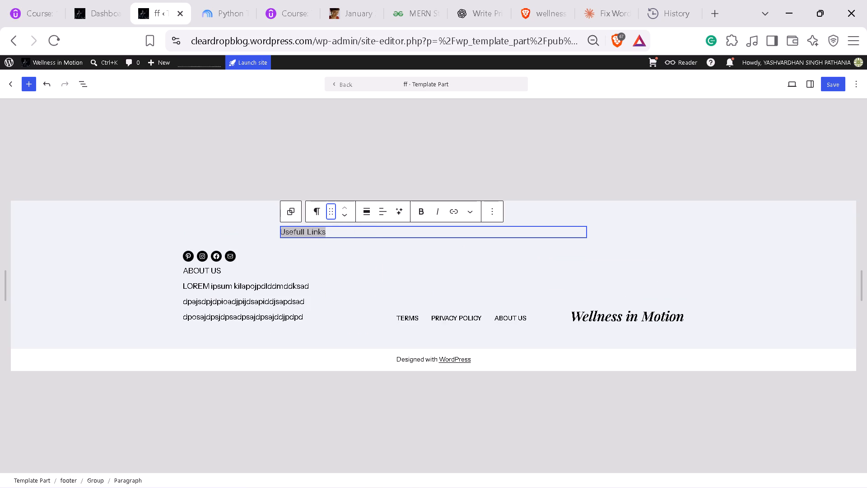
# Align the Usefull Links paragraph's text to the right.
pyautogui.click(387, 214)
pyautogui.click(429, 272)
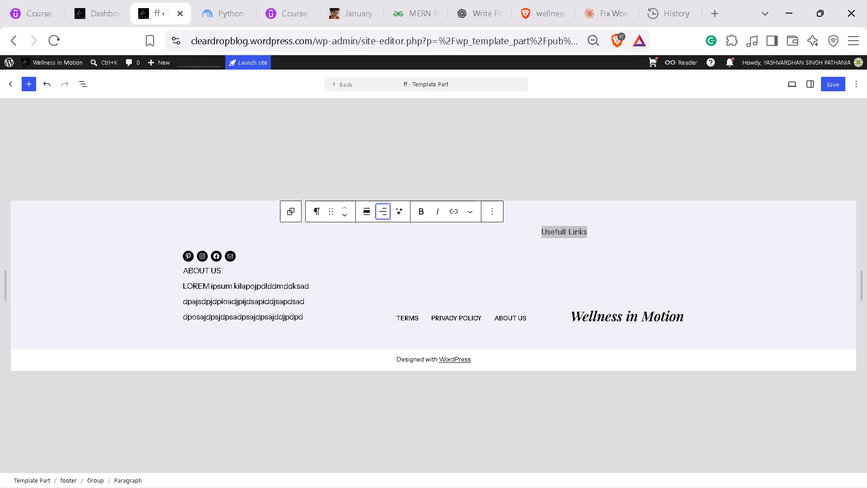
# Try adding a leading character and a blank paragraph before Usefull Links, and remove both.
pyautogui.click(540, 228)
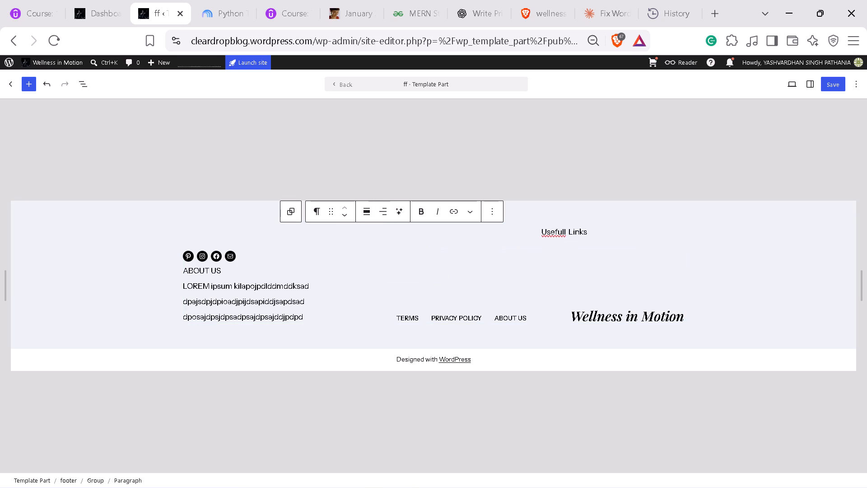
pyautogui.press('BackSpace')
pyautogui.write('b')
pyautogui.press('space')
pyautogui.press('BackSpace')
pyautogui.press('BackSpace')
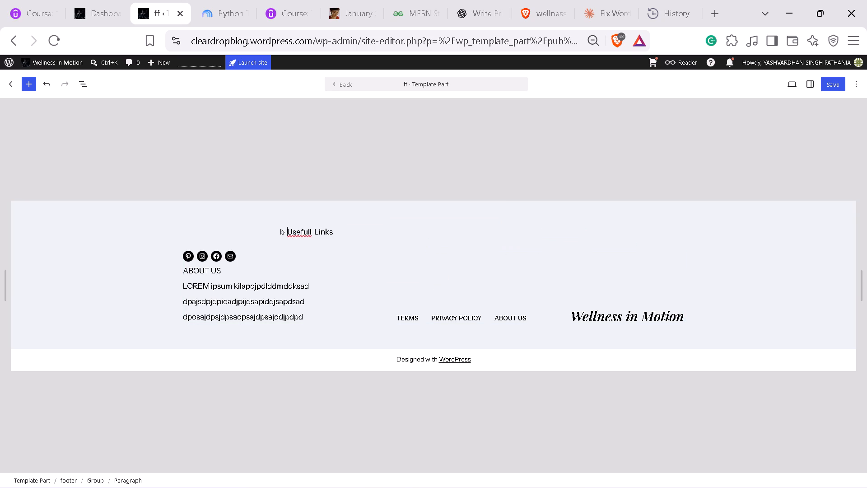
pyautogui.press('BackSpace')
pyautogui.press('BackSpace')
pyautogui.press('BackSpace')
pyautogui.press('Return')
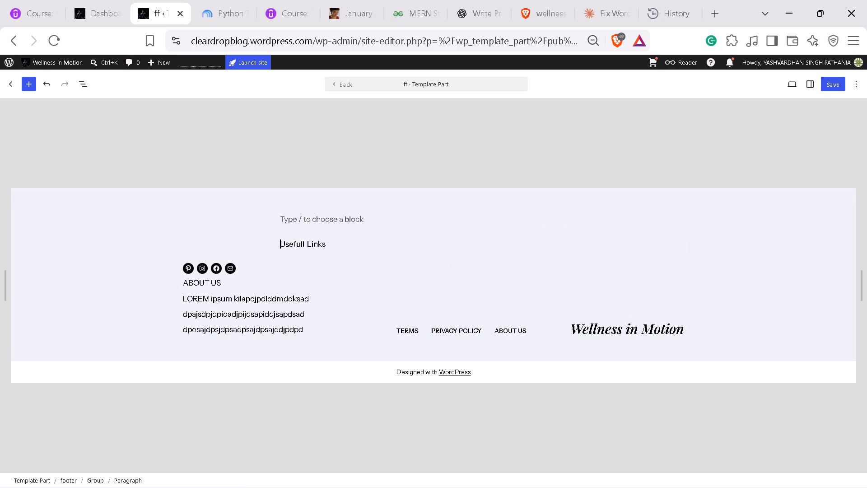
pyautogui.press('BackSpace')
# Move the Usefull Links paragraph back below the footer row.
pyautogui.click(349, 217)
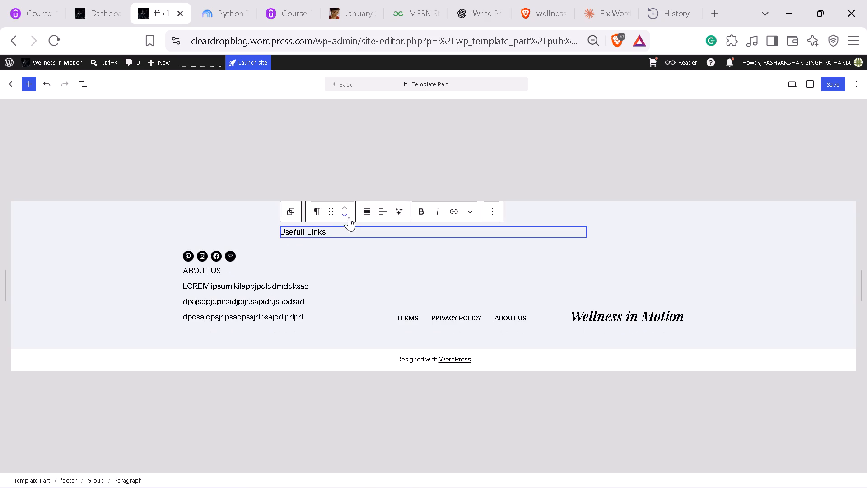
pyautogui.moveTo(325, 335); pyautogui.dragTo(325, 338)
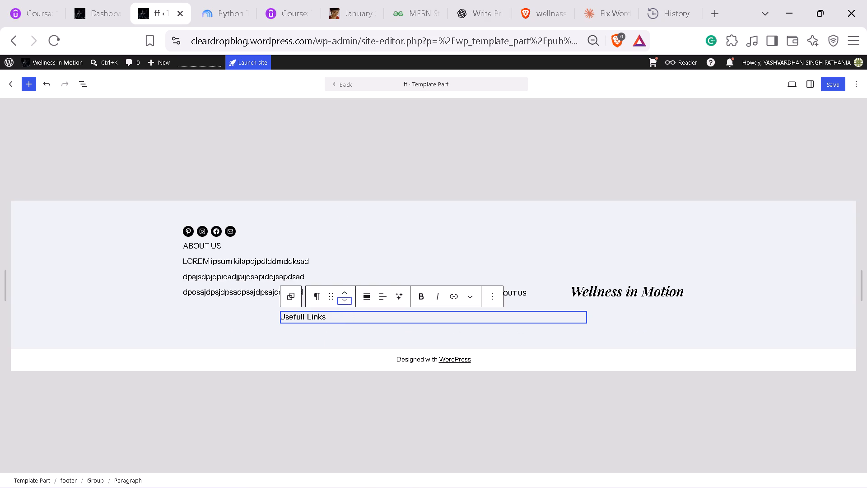
# Move the Usefull Links paragraph into the row's stack, directly beneath ABOUT US, and place the text cursor at its start.
pyautogui.moveTo(325, 338); pyautogui.dragTo(326, 343)
pyautogui.click(307, 323)
pyautogui.click(350, 317)
pyautogui.moveTo(336, 316); pyautogui.dragTo(283, 314)
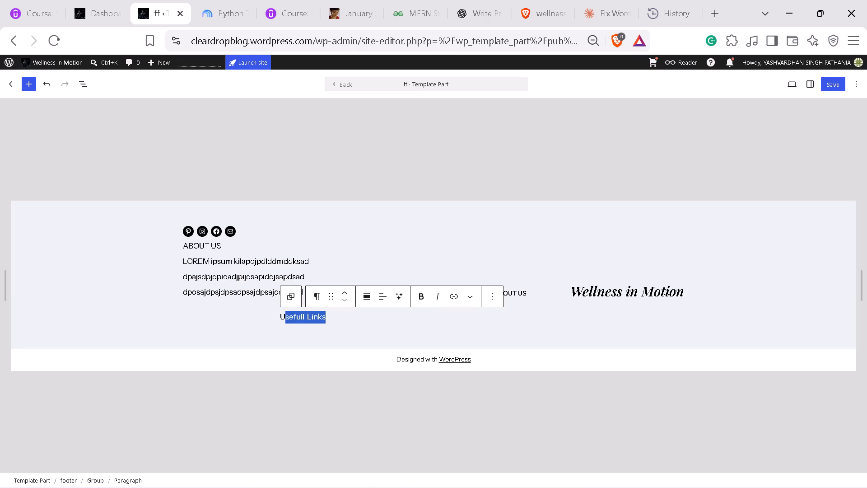
pyautogui.moveTo(283, 314); pyautogui.dragTo(275, 314)
pyautogui.moveTo(331, 298); pyautogui.dragTo(347, 270)
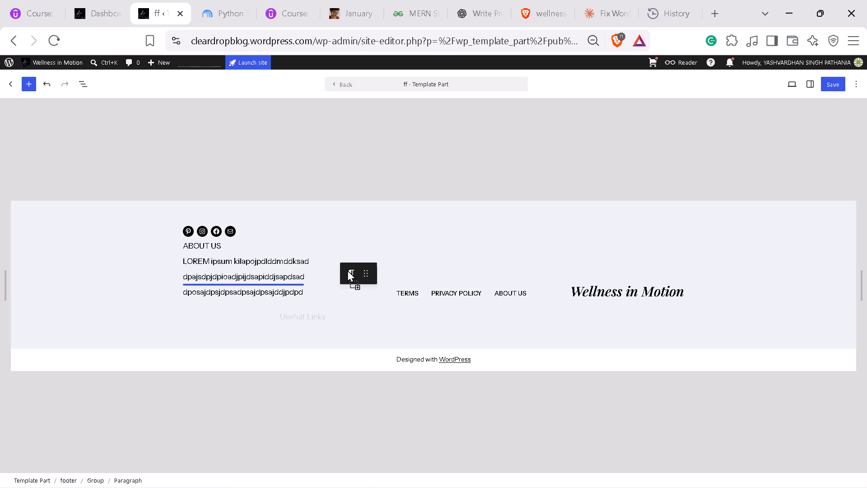
pyautogui.moveTo(347, 270); pyautogui.dragTo(316, 255)
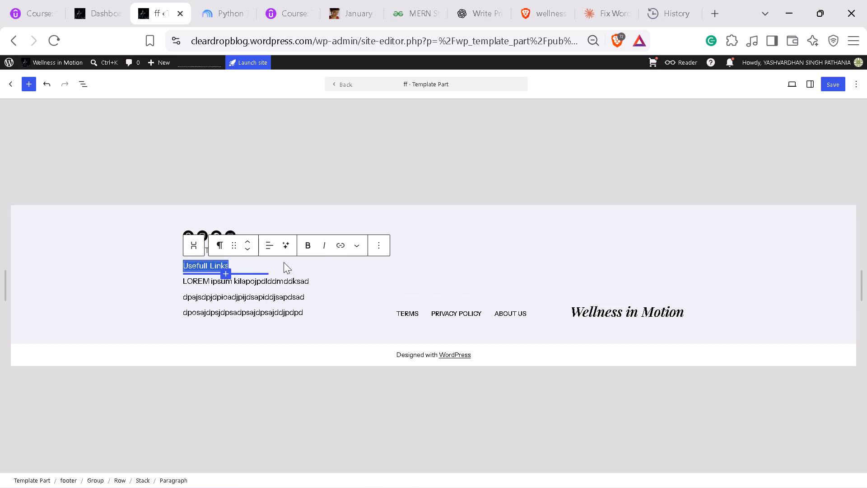
pyautogui.click(252, 266)
pyautogui.click(186, 266)
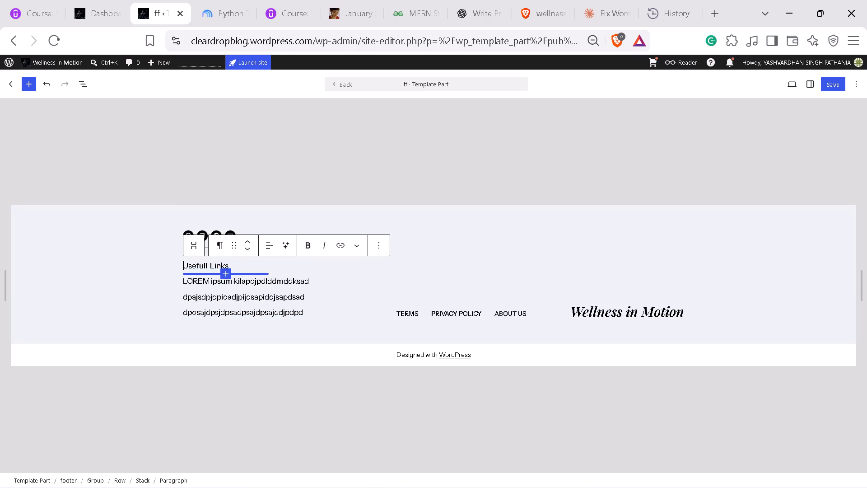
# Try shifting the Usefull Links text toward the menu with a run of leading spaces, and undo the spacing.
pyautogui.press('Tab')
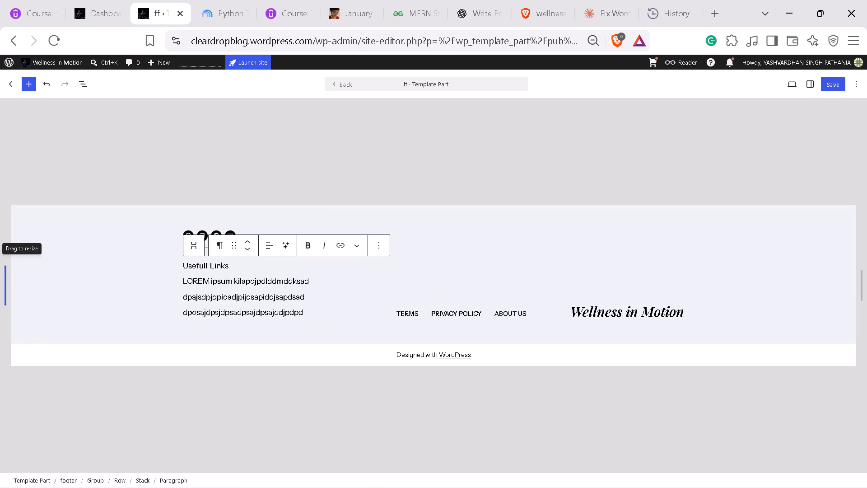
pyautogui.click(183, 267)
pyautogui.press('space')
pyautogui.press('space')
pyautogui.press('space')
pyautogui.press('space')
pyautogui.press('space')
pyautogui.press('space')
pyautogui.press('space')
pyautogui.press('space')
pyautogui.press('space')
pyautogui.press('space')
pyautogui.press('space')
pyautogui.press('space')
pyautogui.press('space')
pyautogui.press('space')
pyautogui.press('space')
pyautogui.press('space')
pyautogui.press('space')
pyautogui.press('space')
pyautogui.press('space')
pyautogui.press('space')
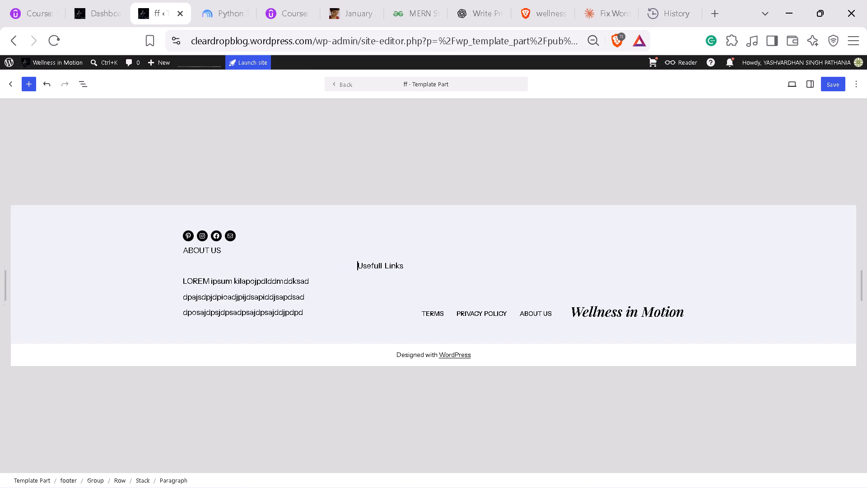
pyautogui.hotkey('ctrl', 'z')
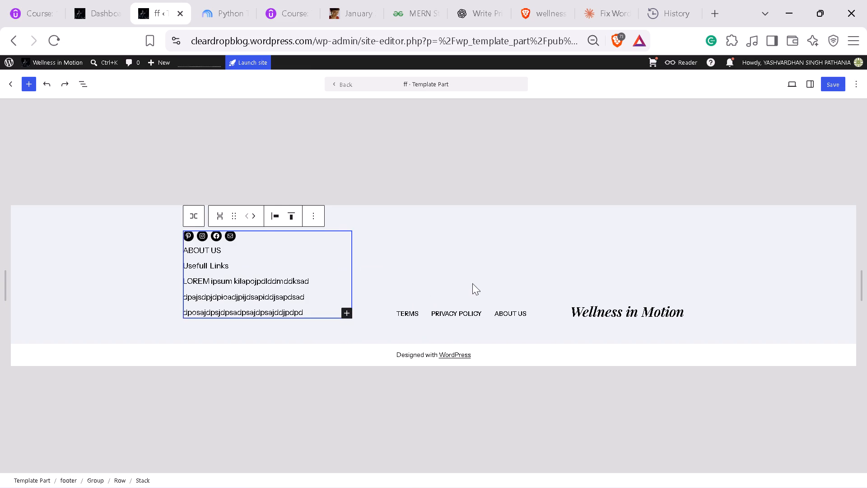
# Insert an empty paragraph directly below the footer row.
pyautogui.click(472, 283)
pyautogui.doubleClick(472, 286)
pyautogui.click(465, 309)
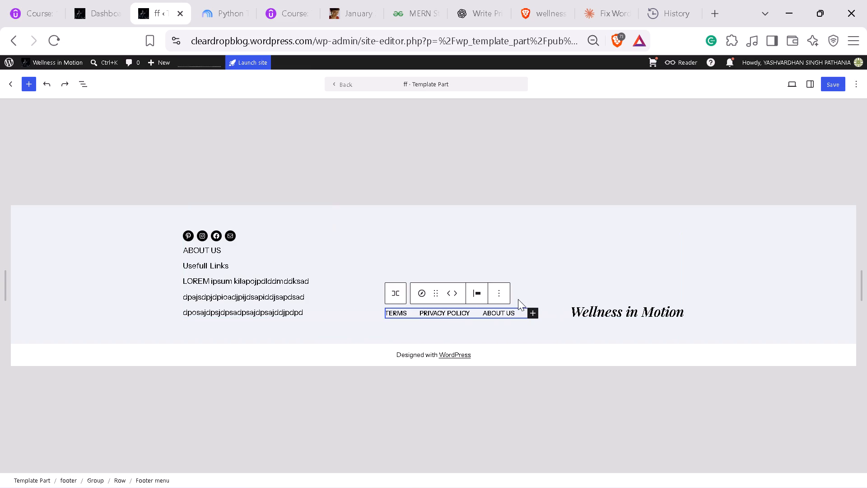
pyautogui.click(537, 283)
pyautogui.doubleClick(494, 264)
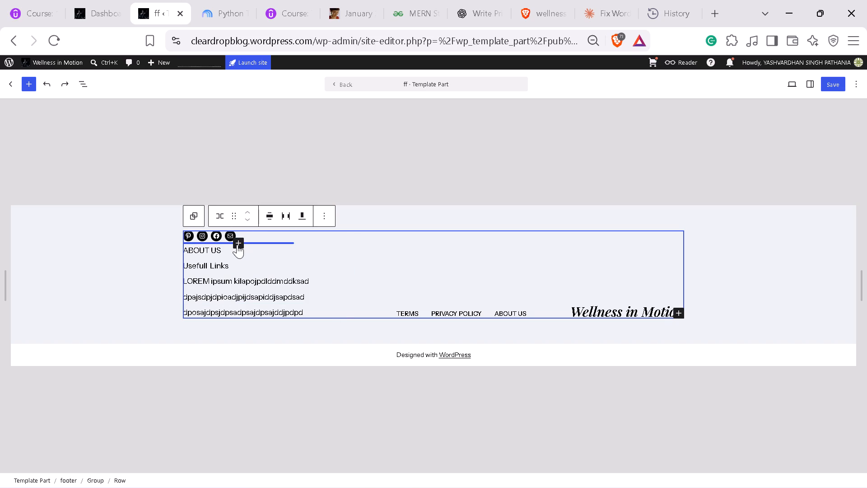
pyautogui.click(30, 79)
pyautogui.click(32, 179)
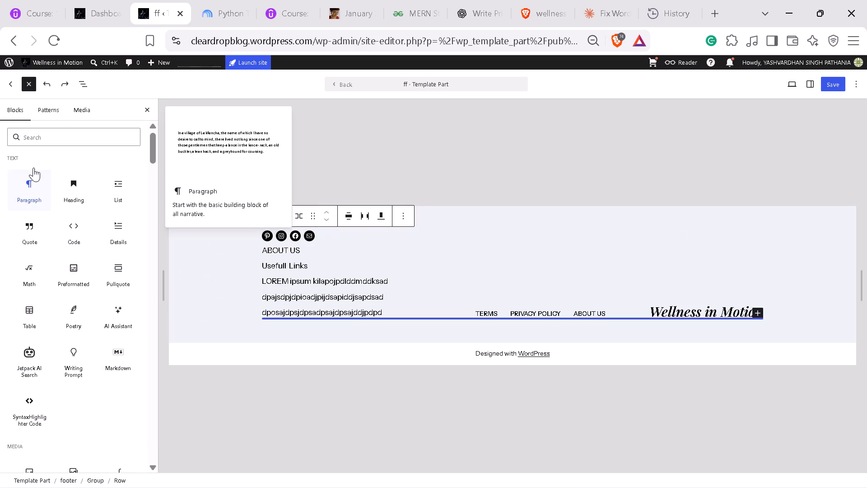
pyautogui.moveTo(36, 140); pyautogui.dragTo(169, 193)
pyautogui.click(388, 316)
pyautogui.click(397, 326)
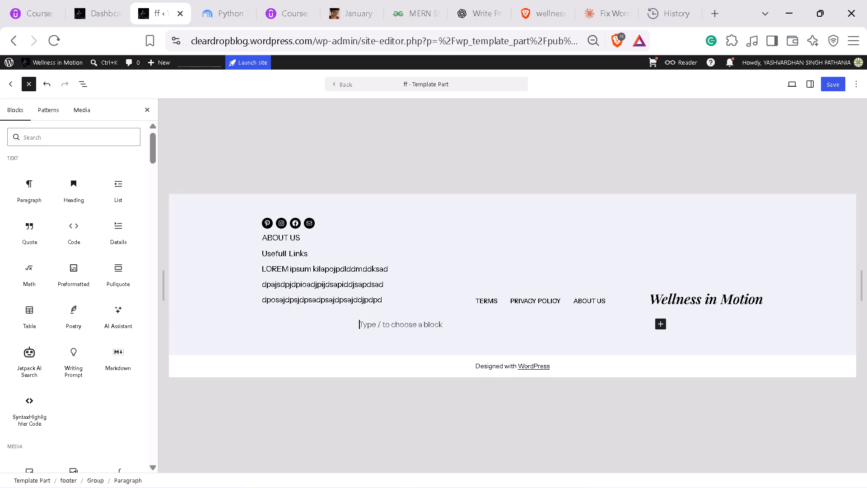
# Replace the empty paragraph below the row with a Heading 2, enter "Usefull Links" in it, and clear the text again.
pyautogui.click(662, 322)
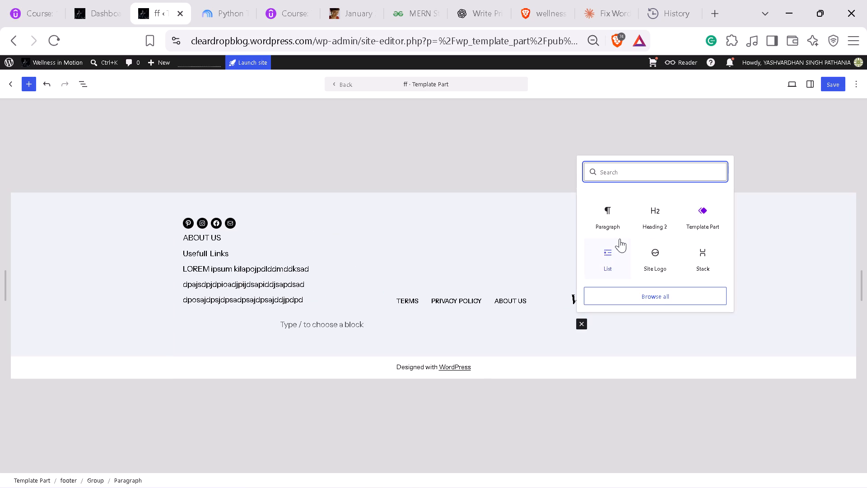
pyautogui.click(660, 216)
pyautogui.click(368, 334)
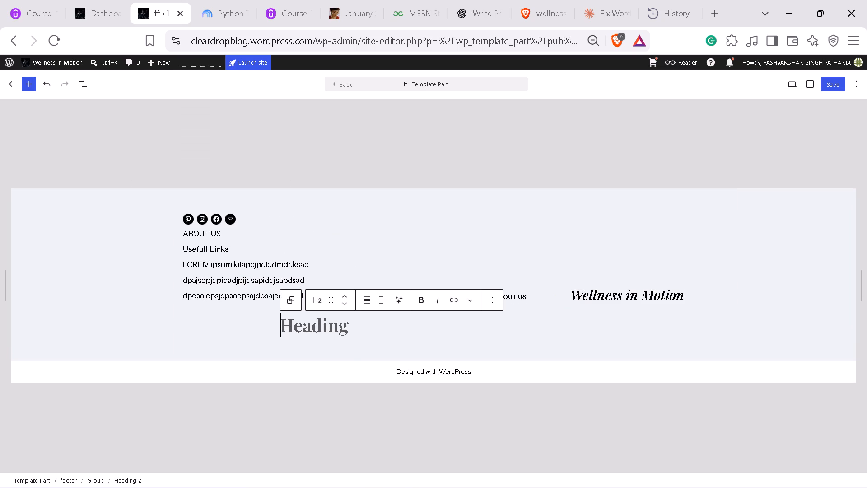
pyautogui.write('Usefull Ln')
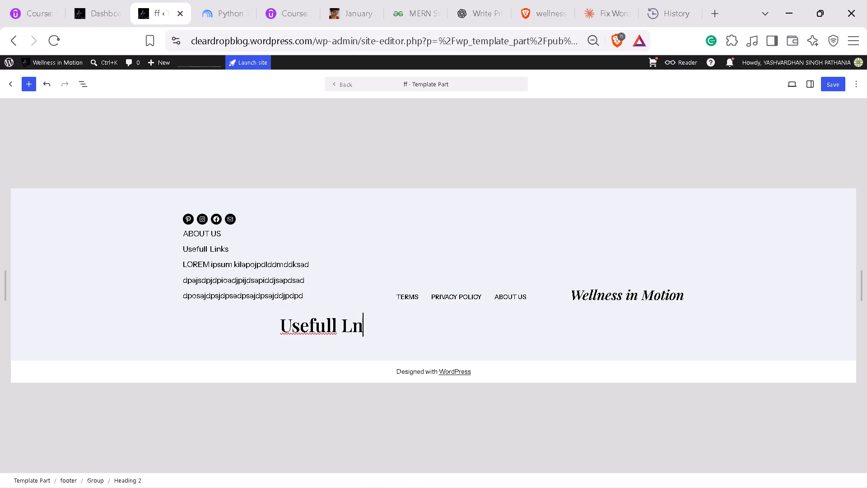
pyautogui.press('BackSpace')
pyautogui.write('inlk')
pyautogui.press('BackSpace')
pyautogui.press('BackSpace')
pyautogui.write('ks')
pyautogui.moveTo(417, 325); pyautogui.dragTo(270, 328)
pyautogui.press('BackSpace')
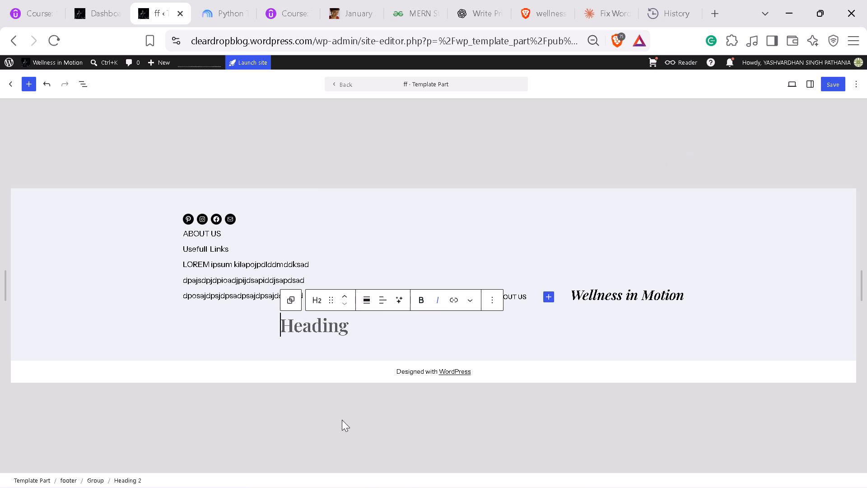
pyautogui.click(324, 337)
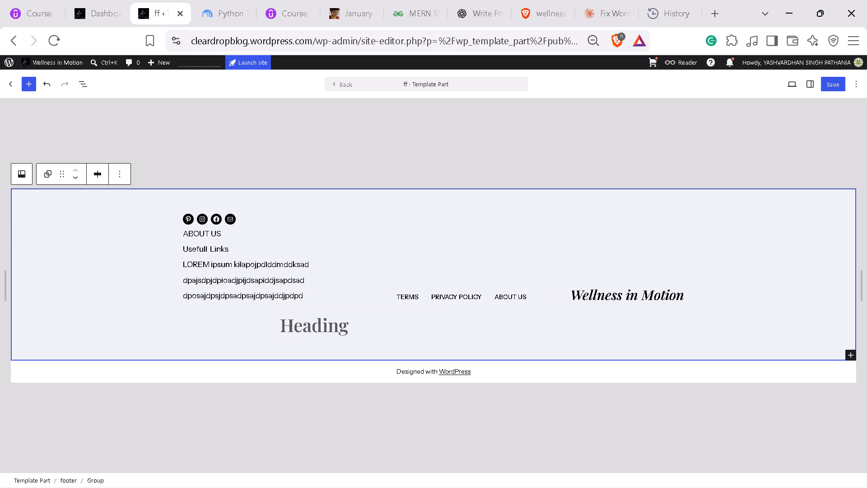
pyautogui.hotkey('alt', 'shift', 's')
pyautogui.hotkey('alt', 'shift', 's')
pyautogui.press('shift+super+s')
pyautogui.moveTo(166, 208); pyautogui.dragTo(745, 322)
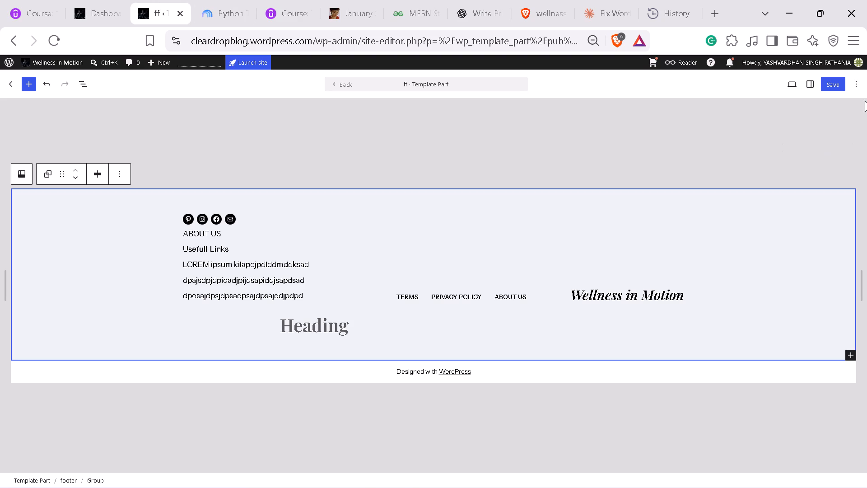
pyautogui.click(851, 83)
pyautogui.click(799, 158)
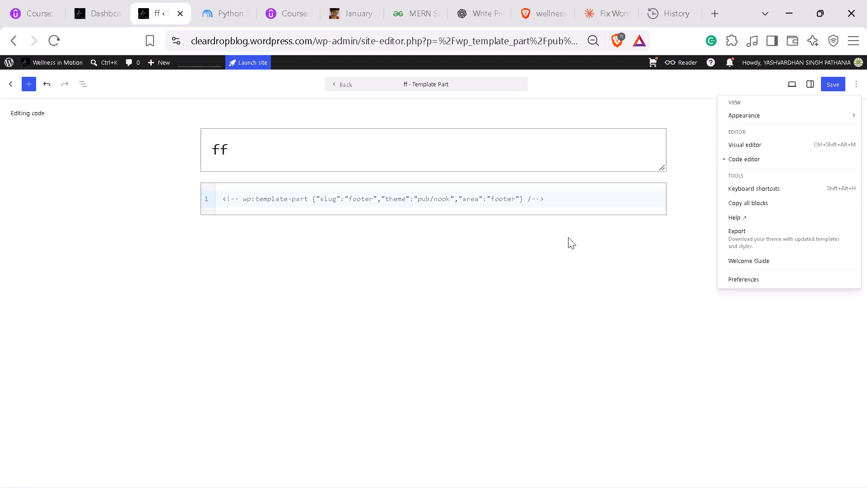
pyautogui.click(614, 201)
pyautogui.scroll(4, 614, 206)
pyautogui.scroll(-4, 614, 206)
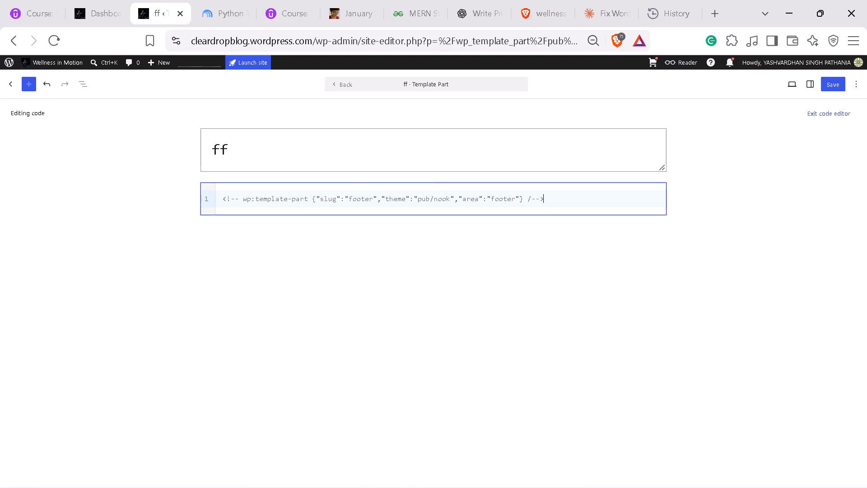
pyautogui.click(838, 110)
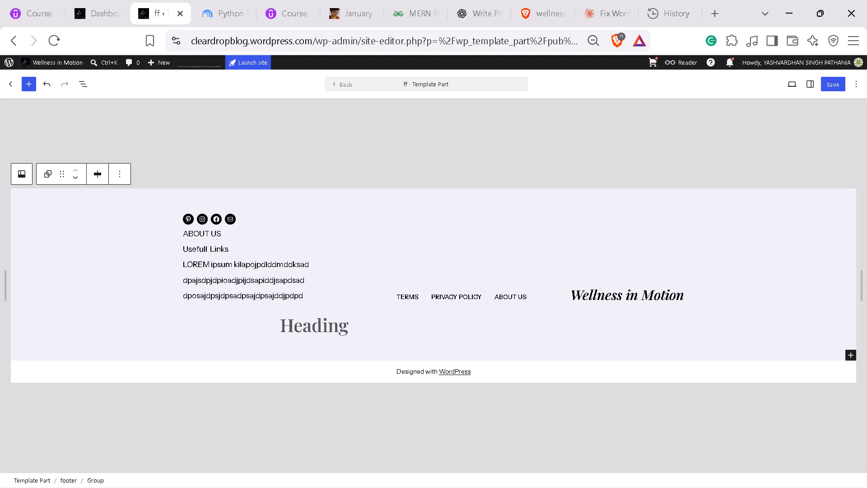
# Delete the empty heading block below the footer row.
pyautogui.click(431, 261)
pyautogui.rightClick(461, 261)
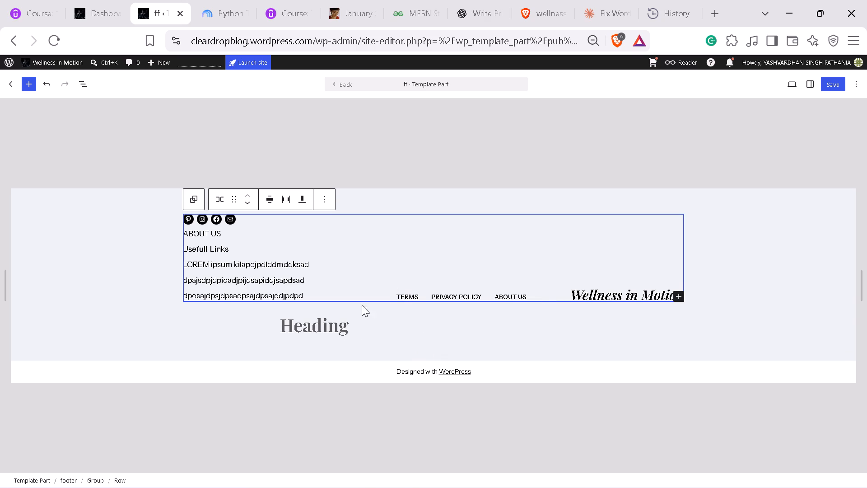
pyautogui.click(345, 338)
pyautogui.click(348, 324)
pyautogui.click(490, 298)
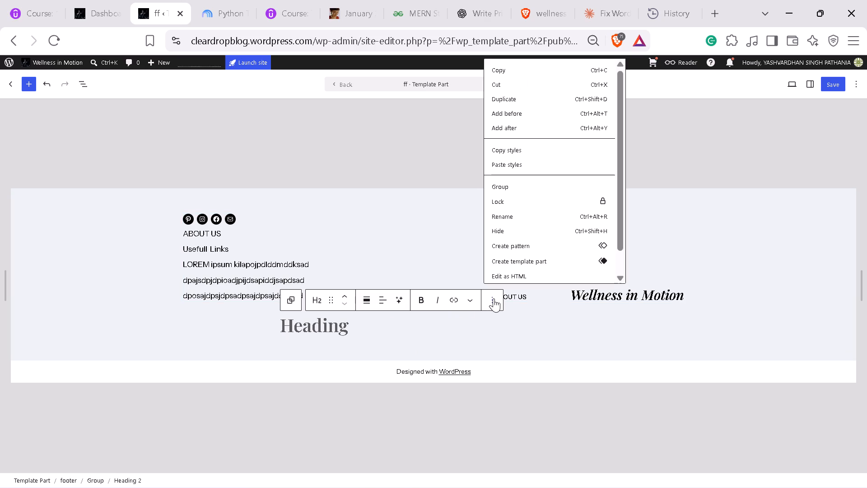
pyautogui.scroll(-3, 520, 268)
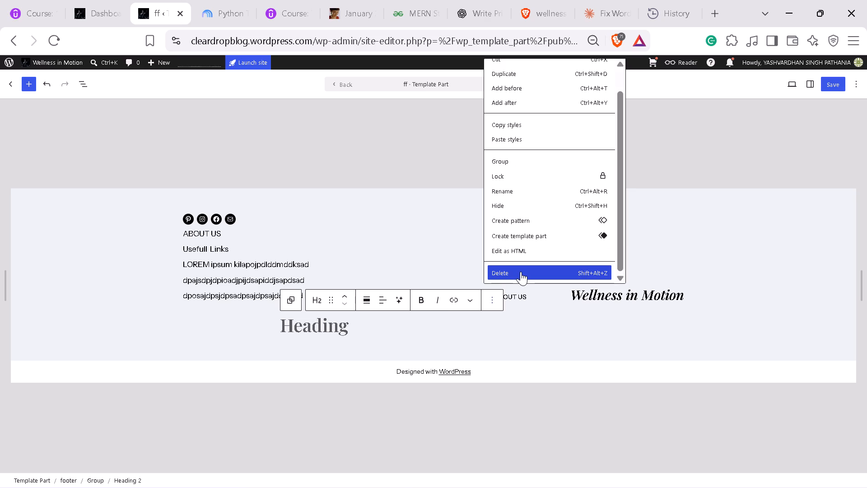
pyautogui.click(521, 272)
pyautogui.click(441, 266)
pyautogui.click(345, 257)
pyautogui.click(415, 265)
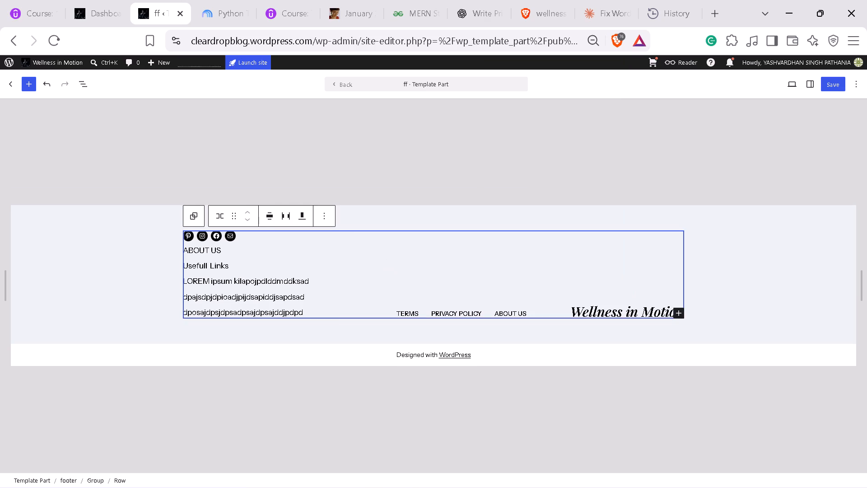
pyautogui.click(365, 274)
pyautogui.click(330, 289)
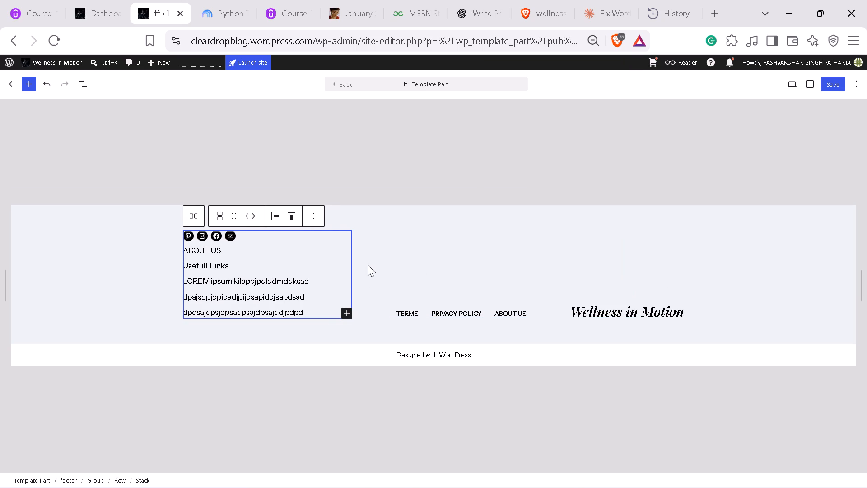
# Add a paragraph reading "Useful Links" below the footer row.
pyautogui.click(368, 265)
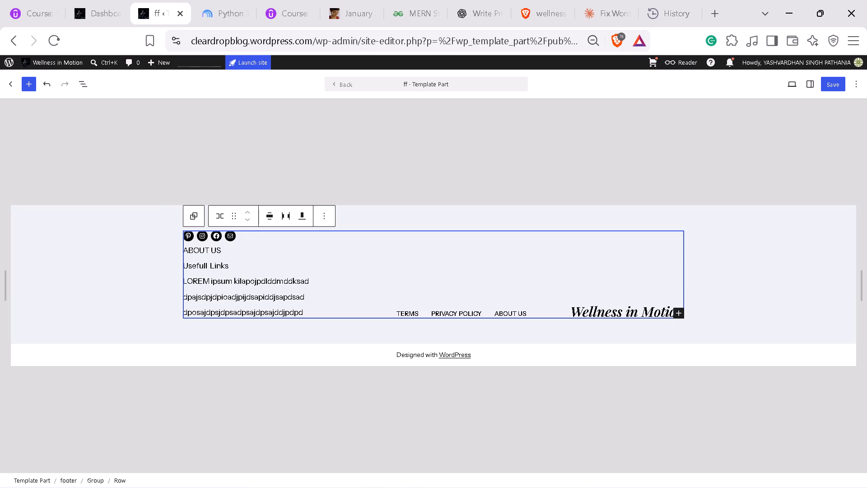
pyautogui.click(32, 87)
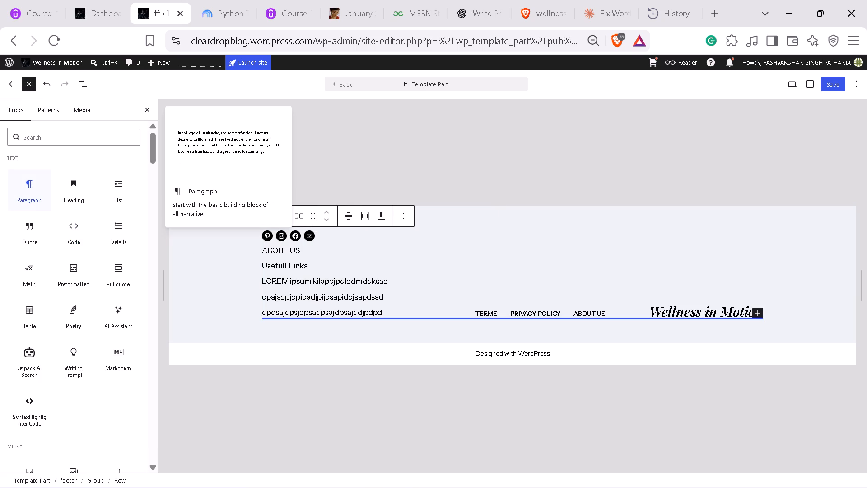
pyautogui.click(30, 188)
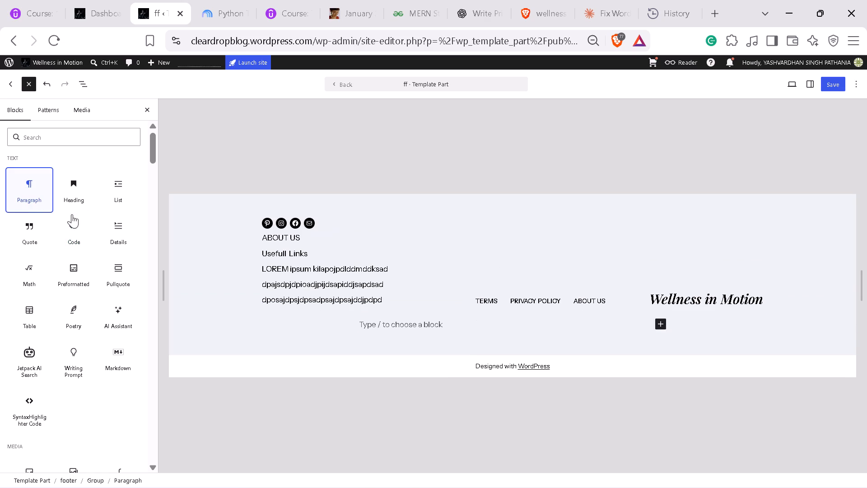
pyautogui.click(382, 331)
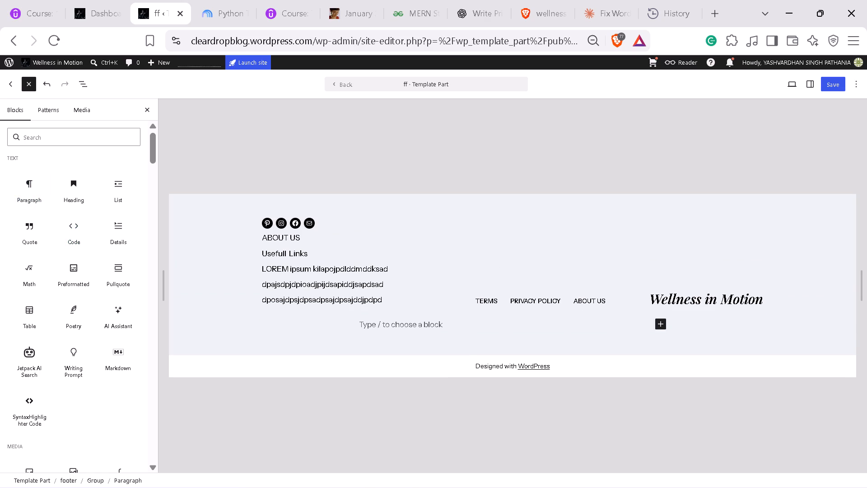
pyautogui.write('Useful lin')
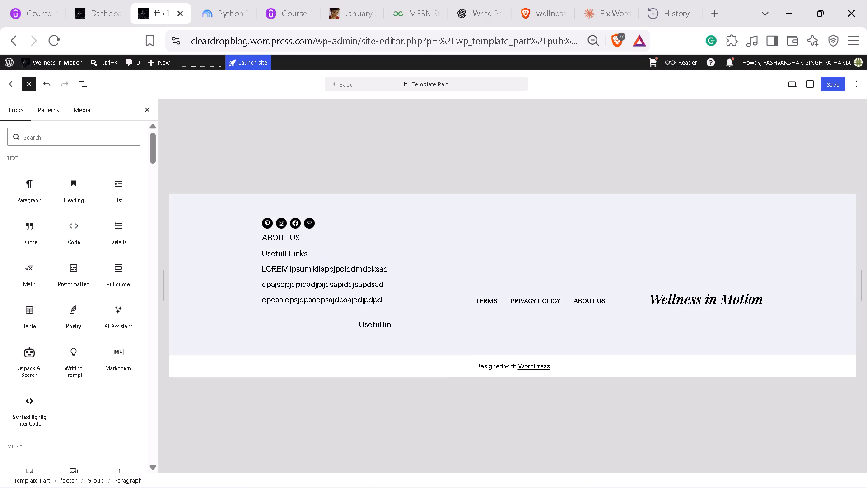
pyautogui.press('BackSpace')
pyautogui.press('BackSpace')
pyautogui.press('BackSpace')
pyautogui.write('Li')
pyautogui.write('nks')
pyautogui.press('Return')
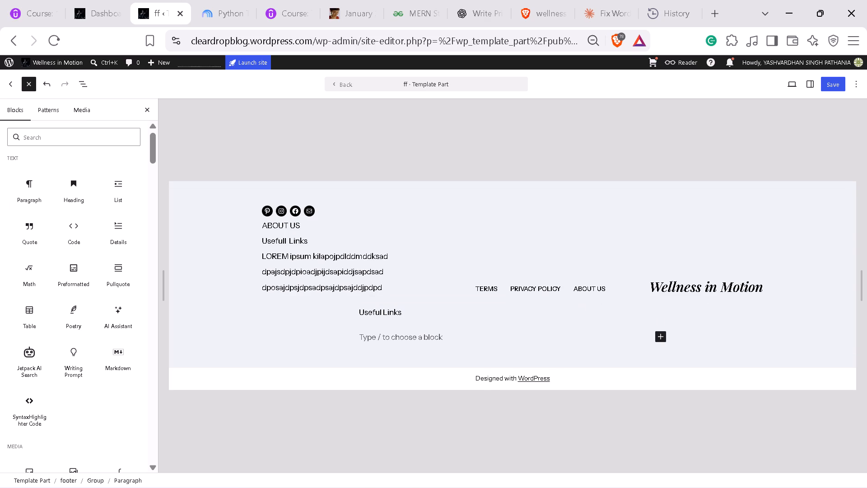
pyautogui.press('BackSpace')
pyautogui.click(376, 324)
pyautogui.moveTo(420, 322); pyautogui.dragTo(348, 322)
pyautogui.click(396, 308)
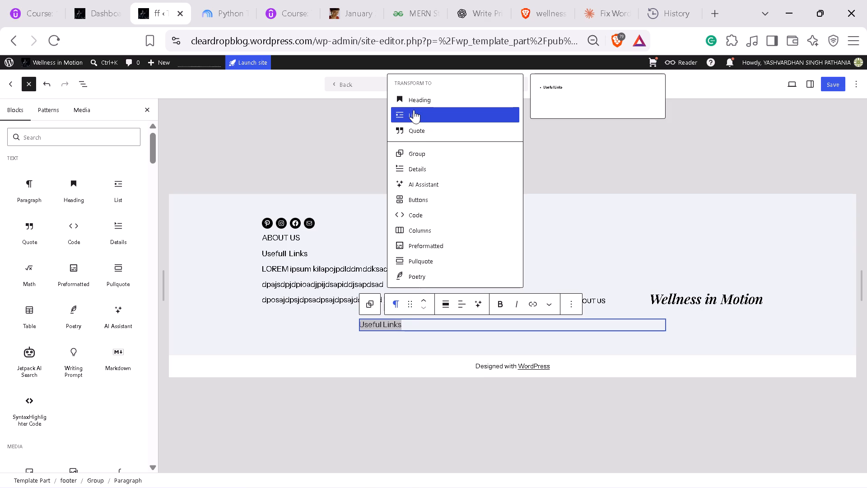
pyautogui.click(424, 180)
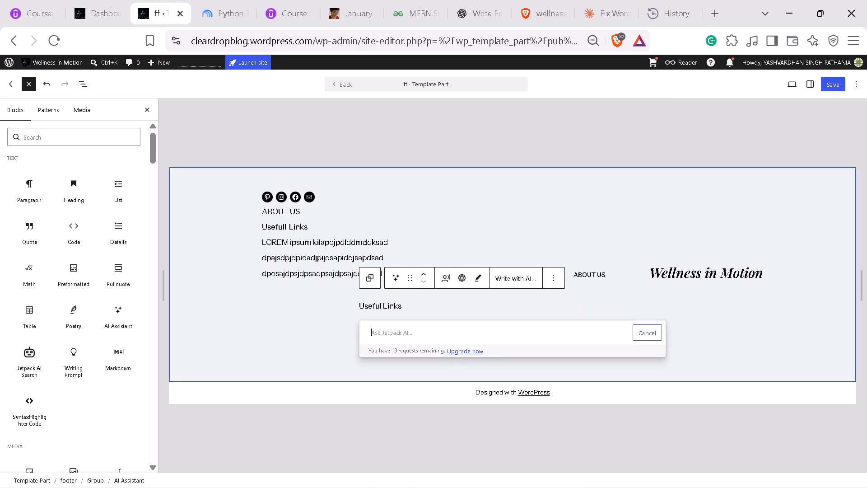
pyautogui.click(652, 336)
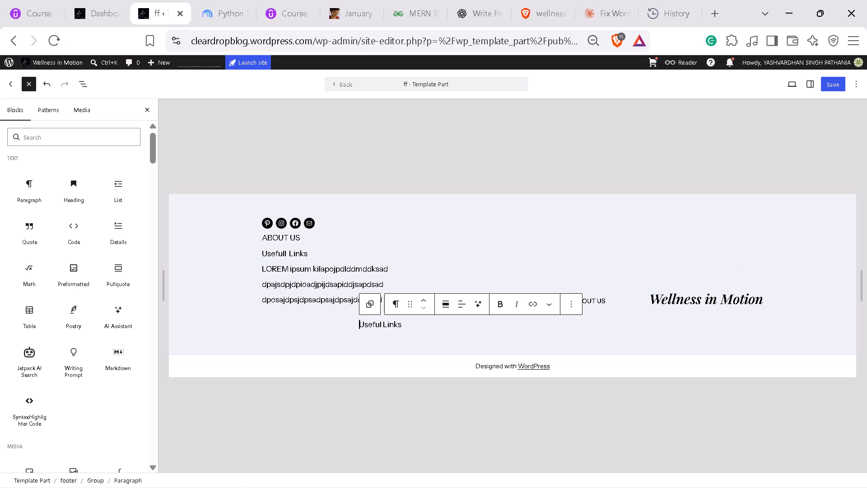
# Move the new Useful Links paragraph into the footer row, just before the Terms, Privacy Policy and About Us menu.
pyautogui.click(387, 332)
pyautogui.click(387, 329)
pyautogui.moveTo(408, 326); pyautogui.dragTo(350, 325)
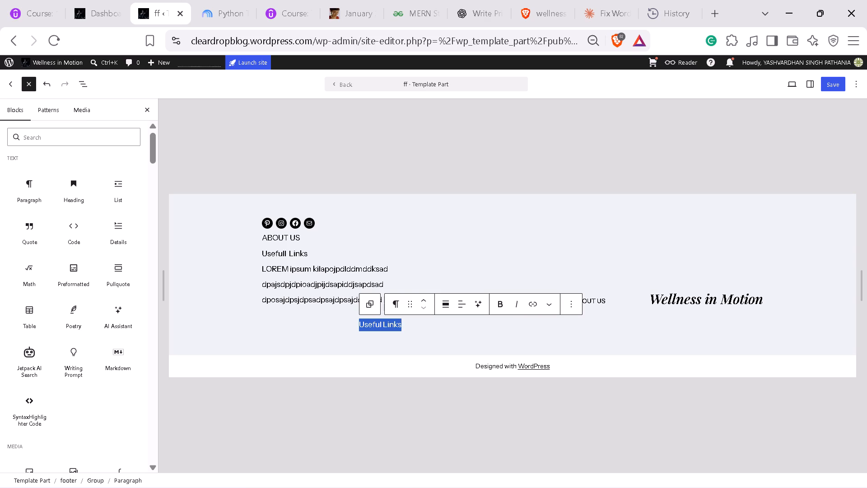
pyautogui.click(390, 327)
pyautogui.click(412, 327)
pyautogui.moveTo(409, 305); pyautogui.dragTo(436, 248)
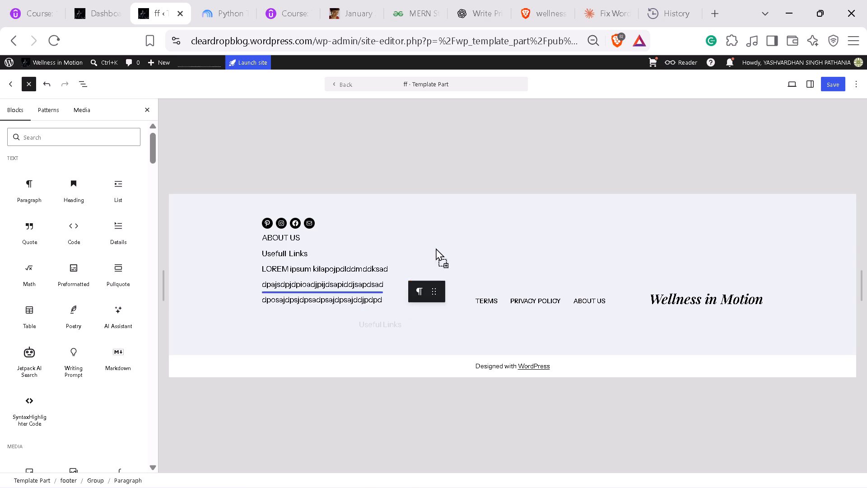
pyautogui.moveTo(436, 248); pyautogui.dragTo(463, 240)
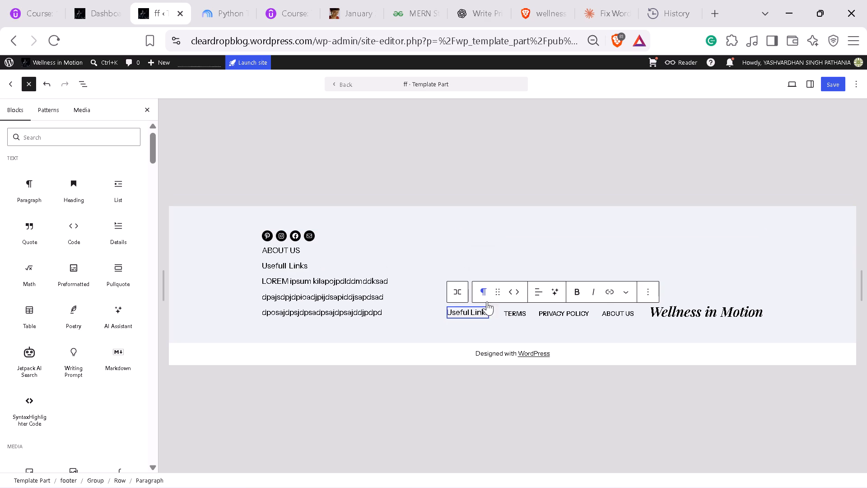
# Move the Useful Links paragraph out of the row to the top of the footer group, above the social icons.
pyautogui.moveTo(495, 296); pyautogui.dragTo(492, 273)
pyautogui.moveTo(495, 289); pyautogui.dragTo(502, 225)
pyautogui.moveTo(463, 206); pyautogui.dragTo(539, 215)
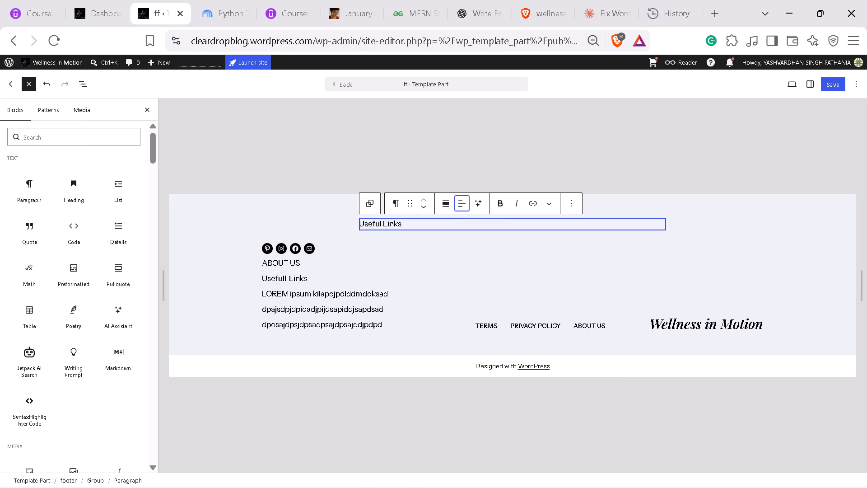
pyautogui.moveTo(539, 215); pyautogui.dragTo(549, 239)
pyautogui.moveTo(462, 203); pyautogui.dragTo(511, 243)
pyautogui.moveTo(457, 208); pyautogui.dragTo(456, 236)
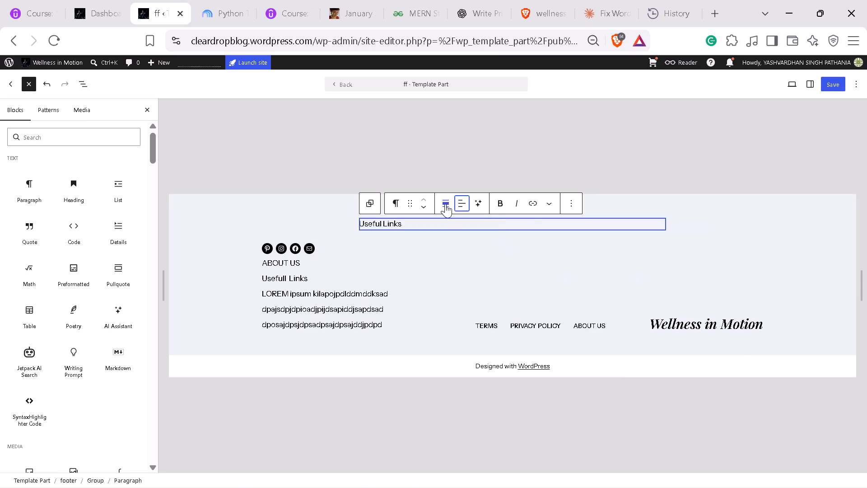
# Try full width on the Useful Links paragraph, and settle on wide width as its block alignment.
pyautogui.click(445, 203)
pyautogui.click(475, 278)
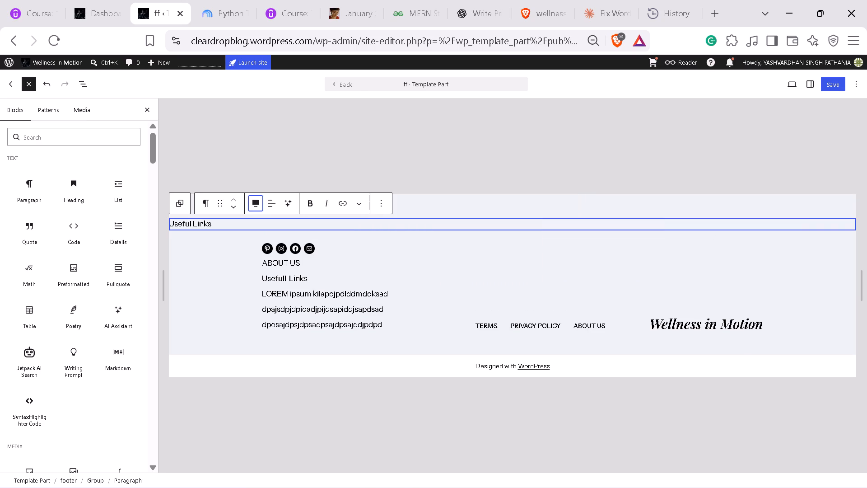
pyautogui.click(260, 206)
pyautogui.click(290, 246)
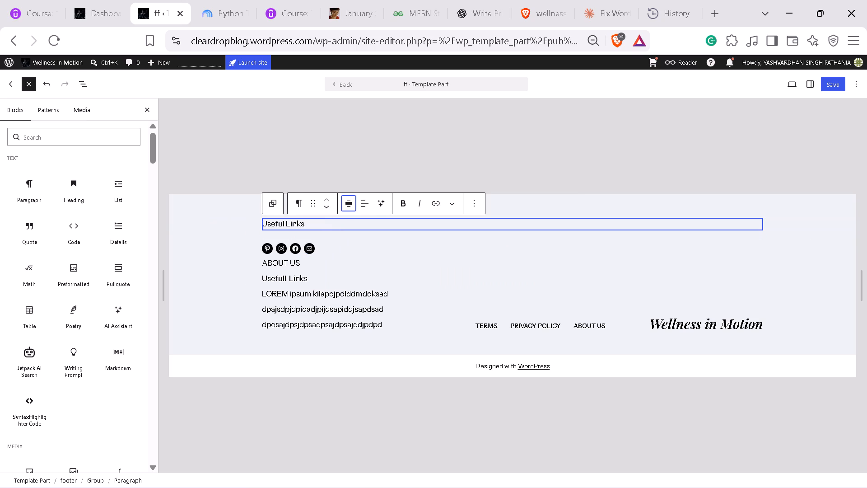
# Move the stack with the social icons and About Us text out of the row, between Useful Links and the menu row.
pyautogui.click(261, 222)
pyautogui.moveTo(256, 263); pyautogui.dragTo(300, 271)
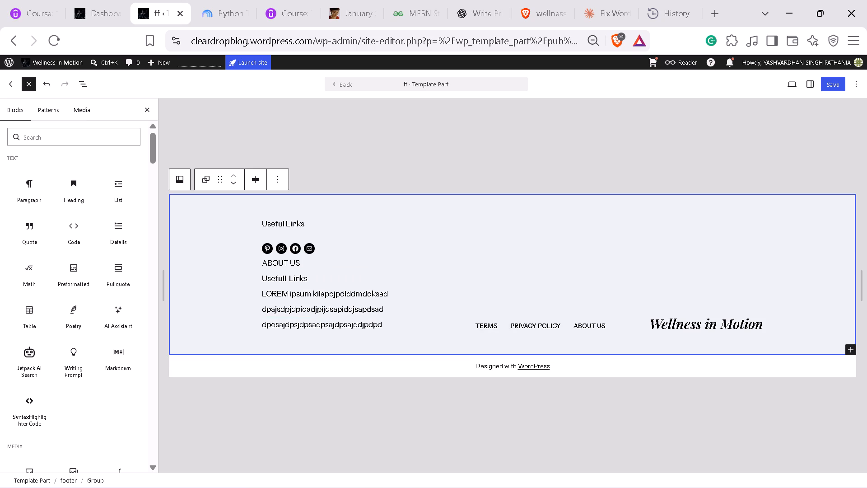
pyautogui.click(394, 328)
pyautogui.moveTo(340, 296); pyautogui.dragTo(397, 287)
pyautogui.click(411, 319)
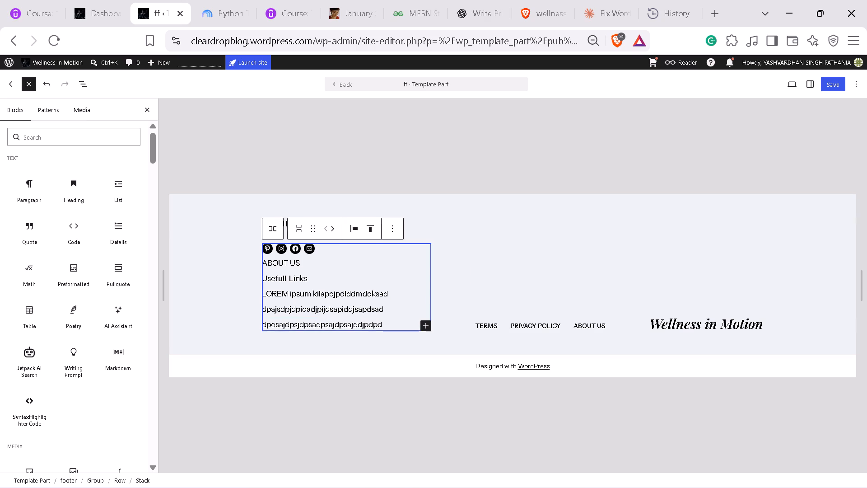
pyautogui.click(308, 231)
pyautogui.moveTo(309, 231); pyautogui.dragTo(531, 231)
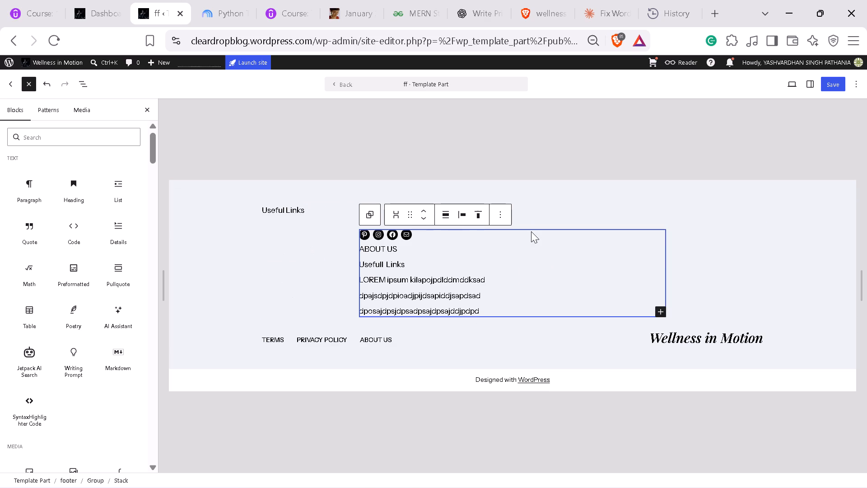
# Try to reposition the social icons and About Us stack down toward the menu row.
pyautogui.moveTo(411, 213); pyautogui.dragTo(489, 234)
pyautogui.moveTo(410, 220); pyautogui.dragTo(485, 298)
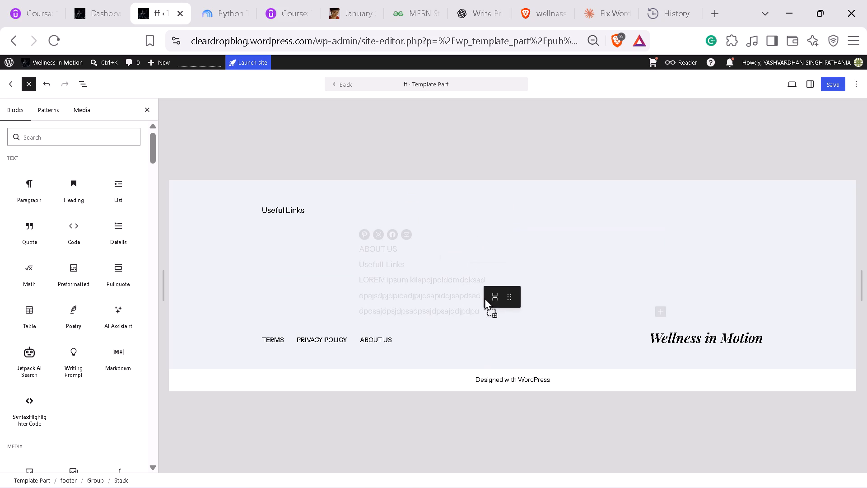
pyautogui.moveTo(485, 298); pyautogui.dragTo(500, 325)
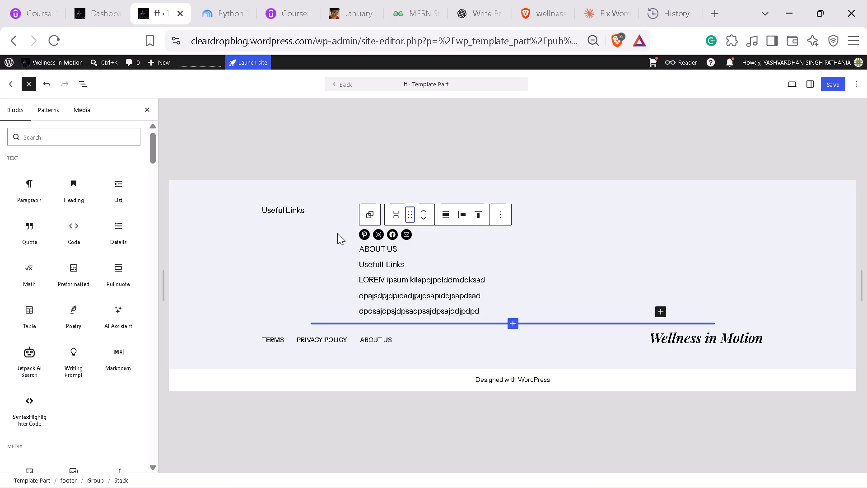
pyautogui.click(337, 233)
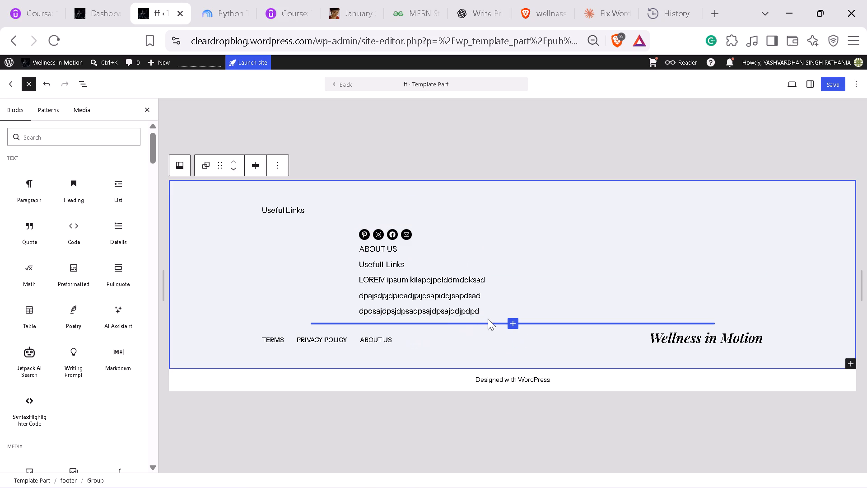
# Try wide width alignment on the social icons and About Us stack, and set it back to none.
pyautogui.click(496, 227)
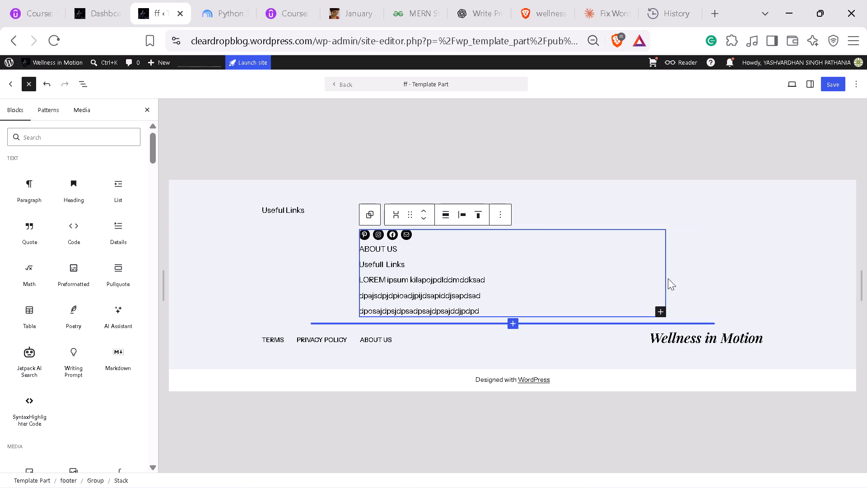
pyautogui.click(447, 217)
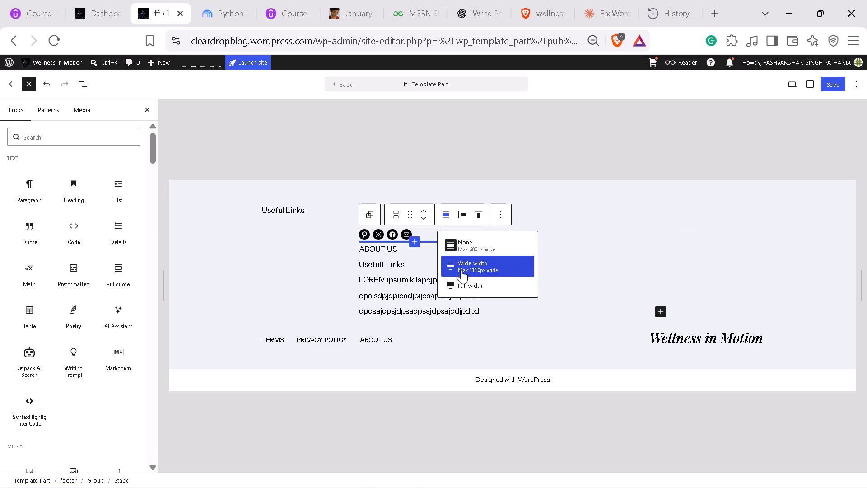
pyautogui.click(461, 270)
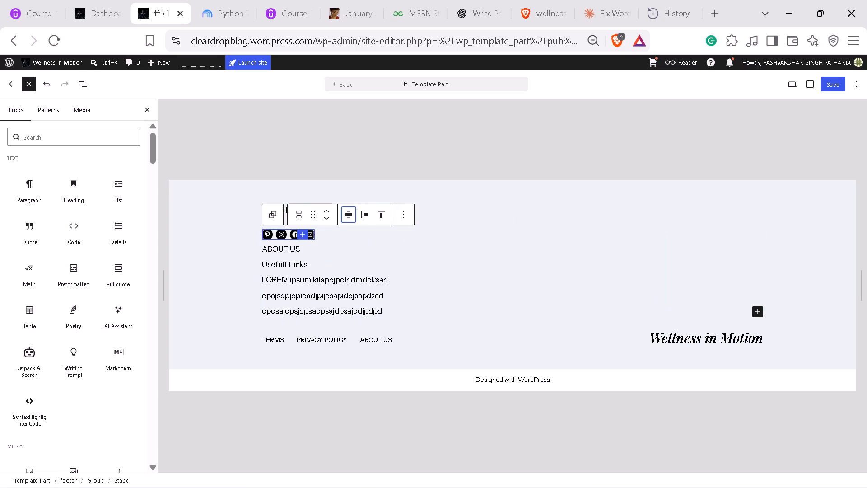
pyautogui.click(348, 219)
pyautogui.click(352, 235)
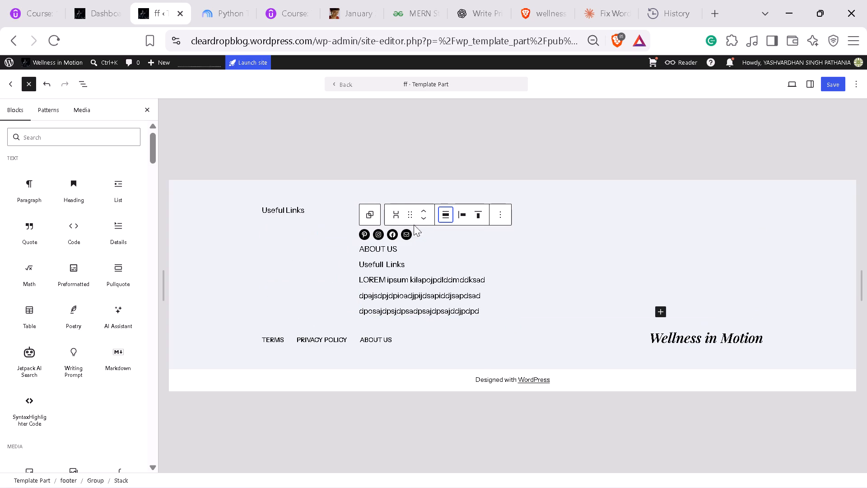
# Move the social icons and About Us stack down one place, below the menu and site title row.
pyautogui.click(424, 217)
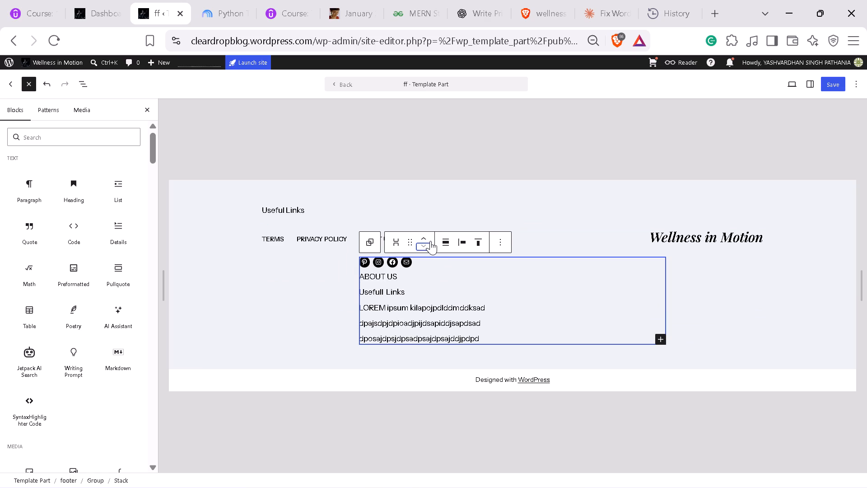
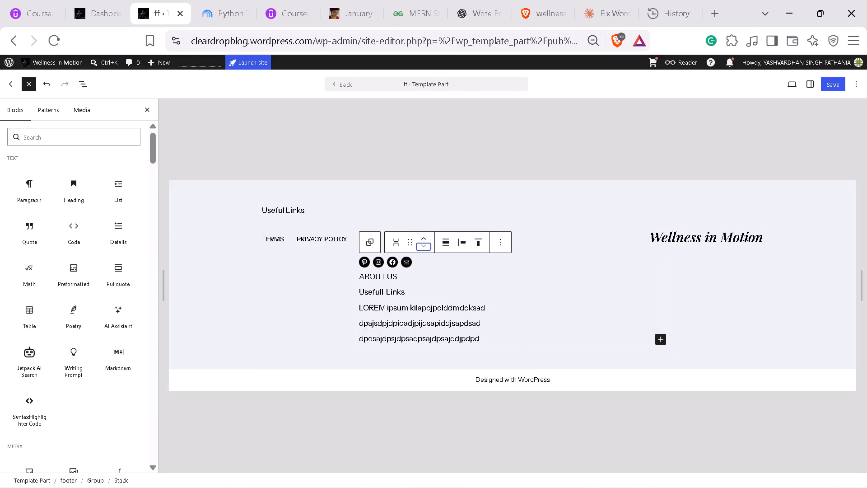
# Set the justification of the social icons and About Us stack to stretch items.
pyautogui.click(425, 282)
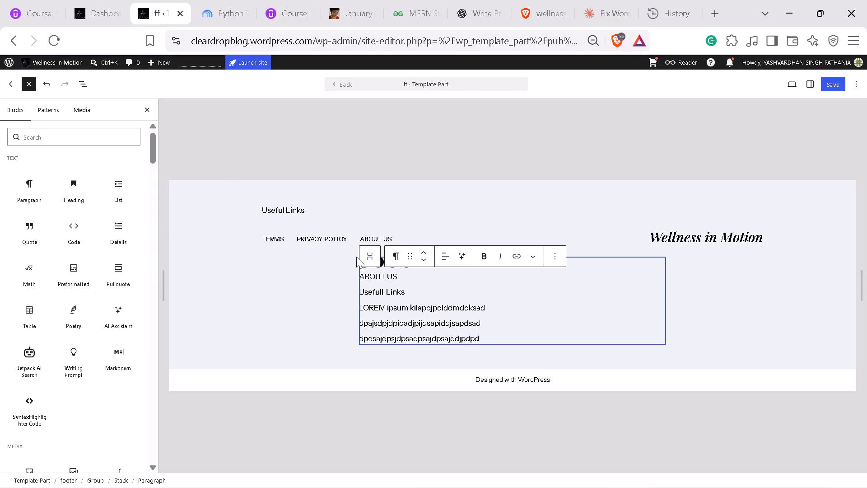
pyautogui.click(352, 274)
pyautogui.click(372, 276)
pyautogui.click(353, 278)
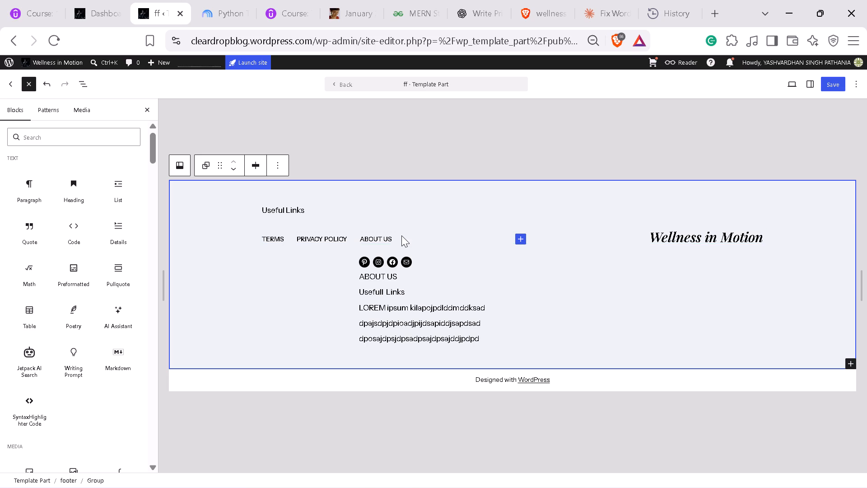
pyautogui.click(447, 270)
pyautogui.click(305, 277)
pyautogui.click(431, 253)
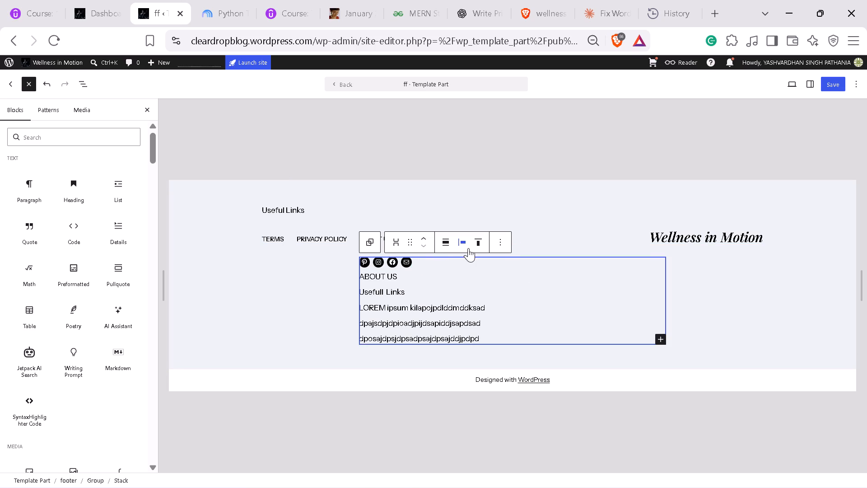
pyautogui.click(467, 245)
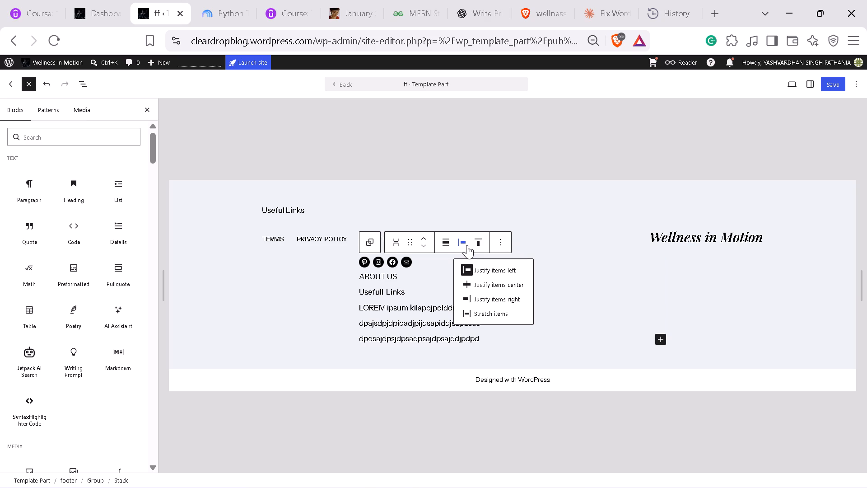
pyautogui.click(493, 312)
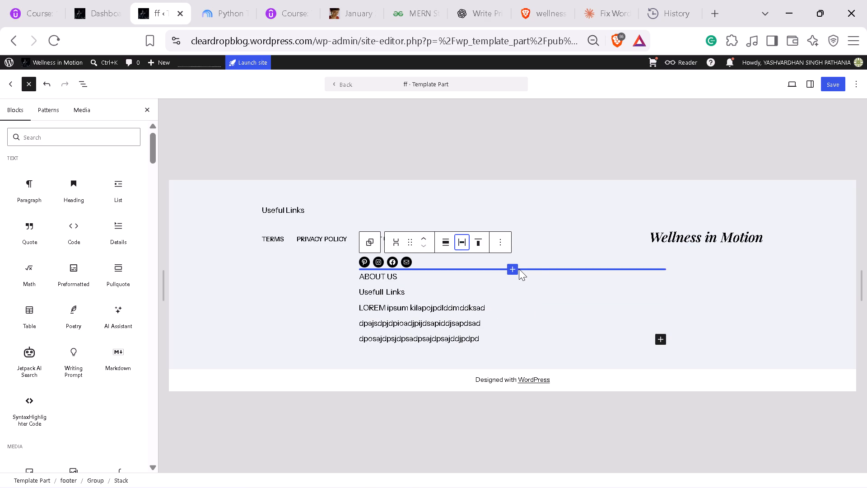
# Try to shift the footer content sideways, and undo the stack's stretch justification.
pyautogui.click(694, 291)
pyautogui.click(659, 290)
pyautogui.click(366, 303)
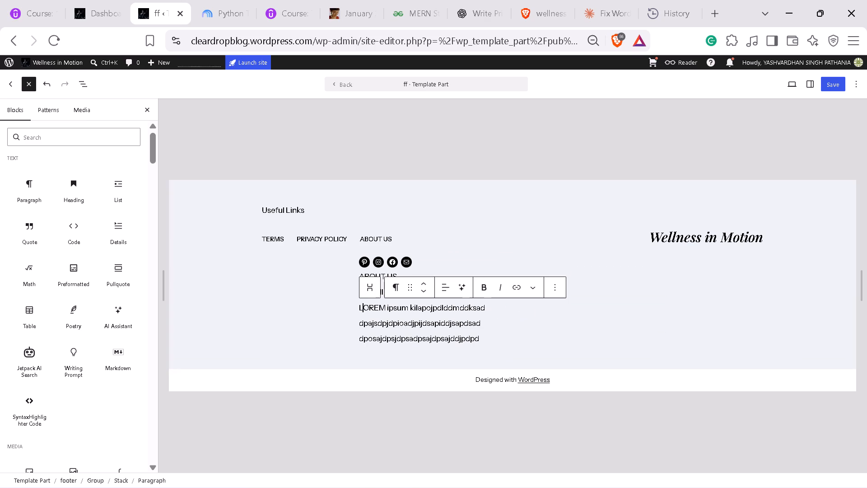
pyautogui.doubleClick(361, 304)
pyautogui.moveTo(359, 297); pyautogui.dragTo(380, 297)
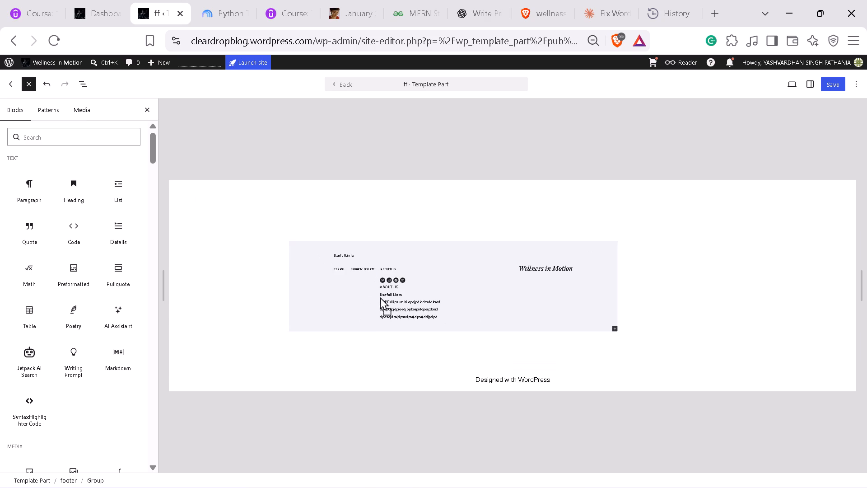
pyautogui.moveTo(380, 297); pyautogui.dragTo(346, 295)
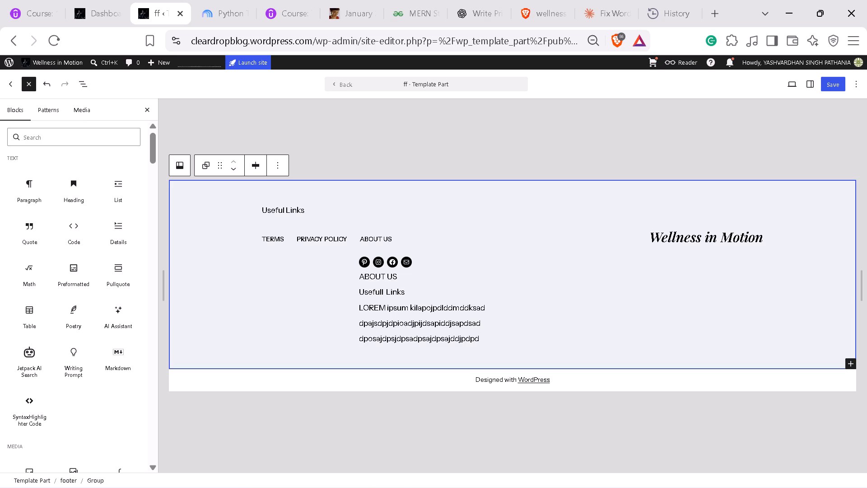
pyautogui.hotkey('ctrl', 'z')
# Move the row with the menu and site title below the social icons and About Us stack.
pyautogui.click(377, 287)
pyautogui.click(433, 260)
pyautogui.moveTo(487, 257); pyautogui.dragTo(533, 211)
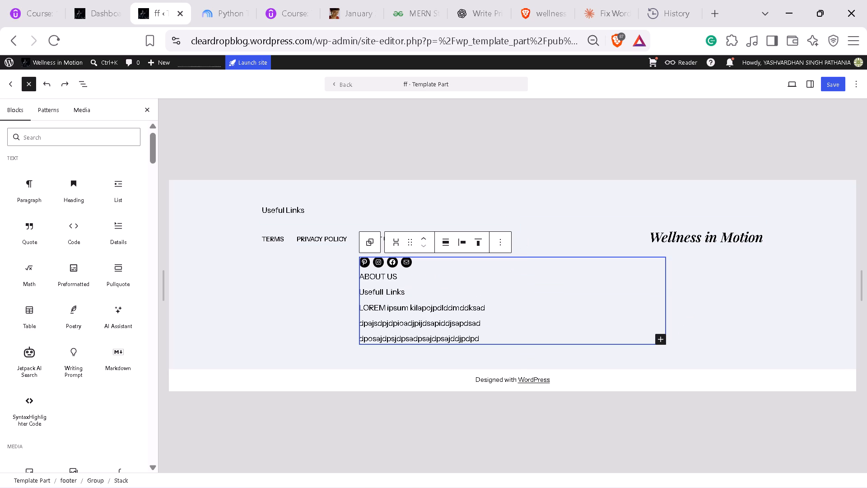
pyautogui.click(541, 231)
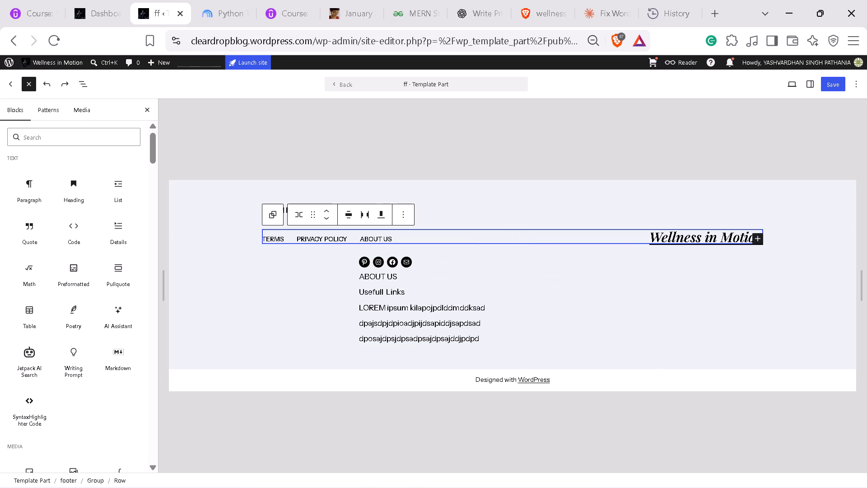
pyautogui.moveTo(634, 229); pyautogui.dragTo(625, 340)
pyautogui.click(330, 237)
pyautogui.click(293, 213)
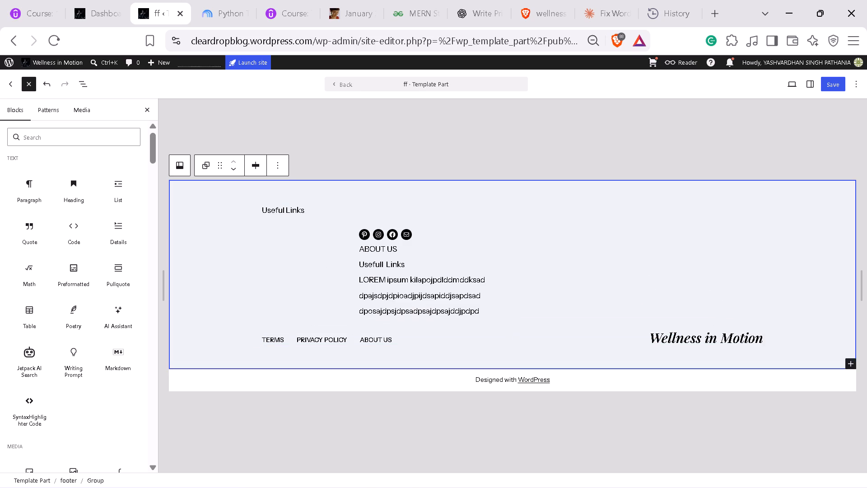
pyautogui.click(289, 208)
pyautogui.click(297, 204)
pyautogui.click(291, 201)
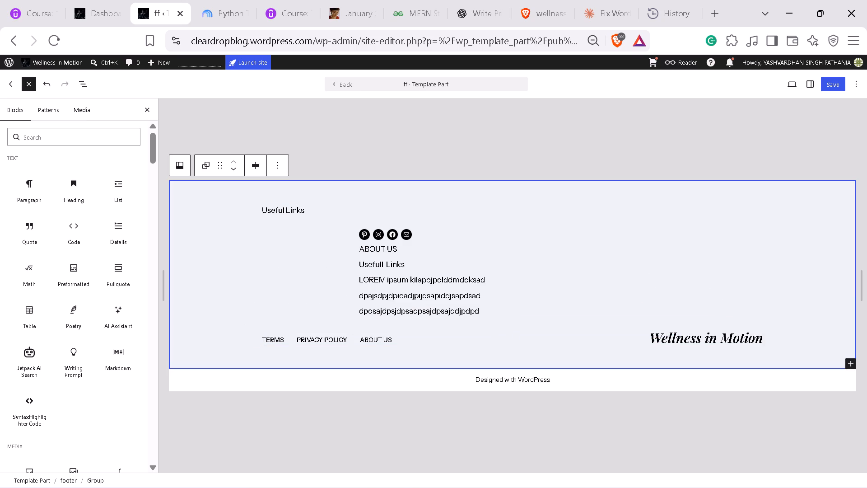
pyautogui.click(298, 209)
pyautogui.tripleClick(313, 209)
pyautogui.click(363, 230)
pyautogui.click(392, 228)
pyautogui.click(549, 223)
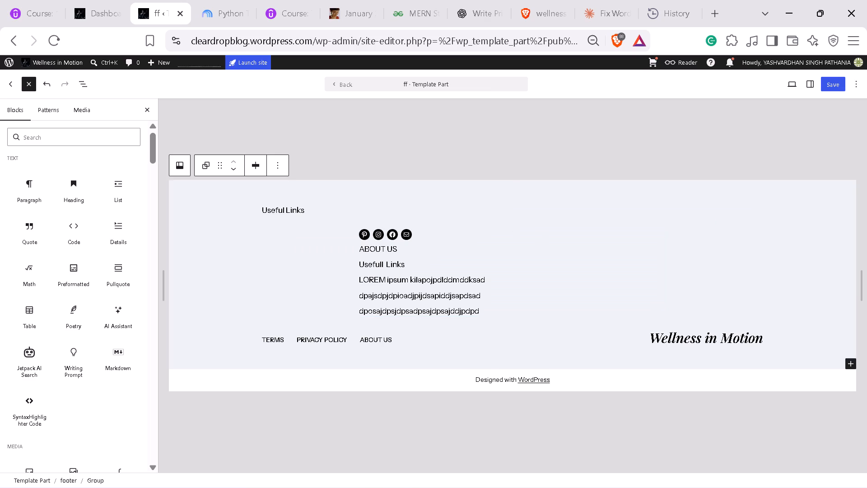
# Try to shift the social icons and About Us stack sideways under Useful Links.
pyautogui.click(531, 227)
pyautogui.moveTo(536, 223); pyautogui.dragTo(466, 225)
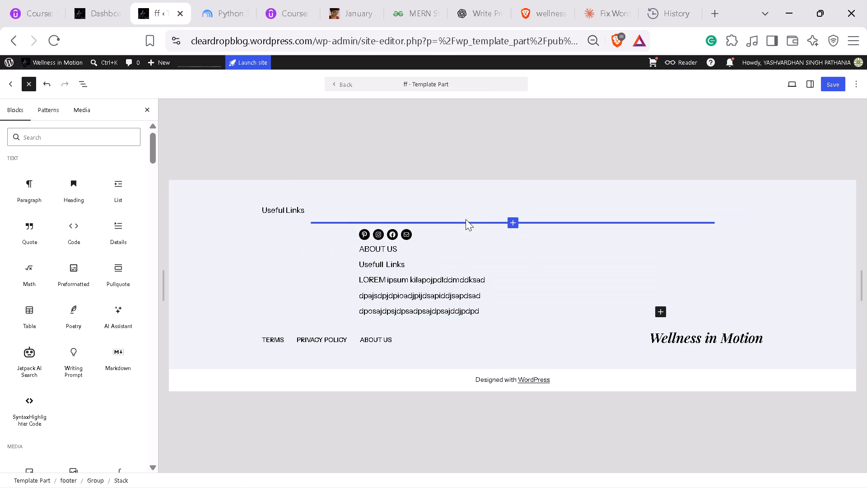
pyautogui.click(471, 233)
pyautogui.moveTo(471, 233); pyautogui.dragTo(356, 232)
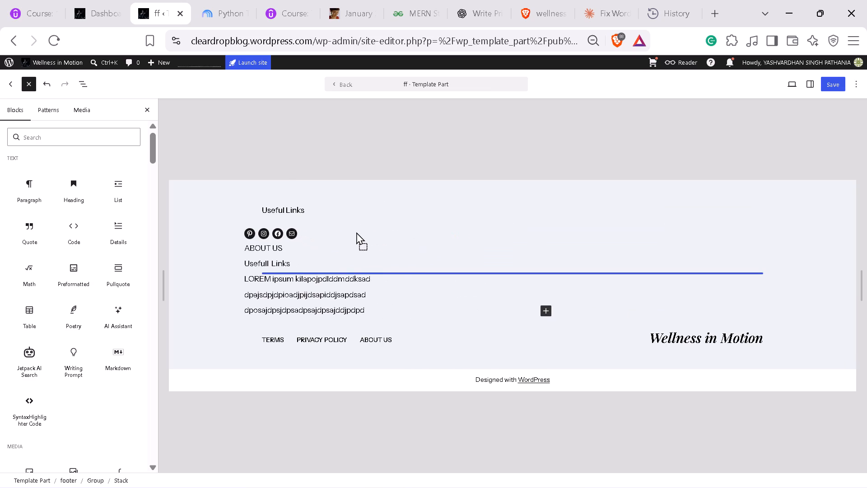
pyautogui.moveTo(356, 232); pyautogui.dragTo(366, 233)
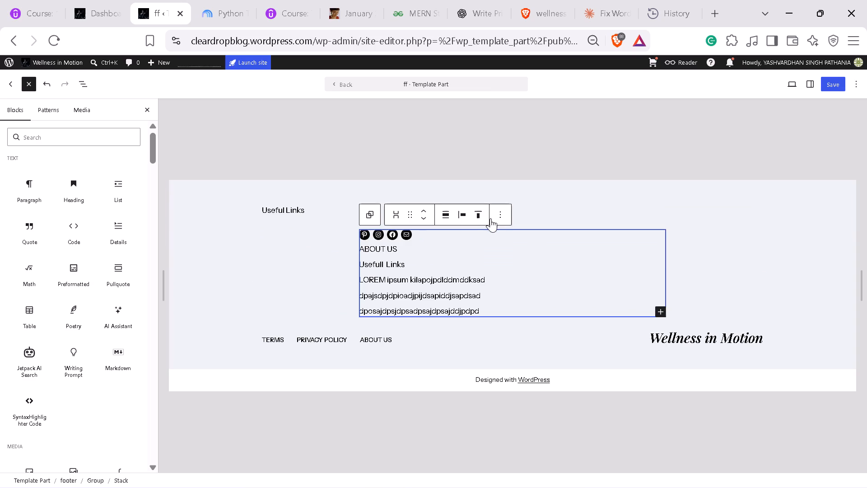
# Try full width alignment on the social icons and About Us stack, and settle on wide width.
pyautogui.click(451, 214)
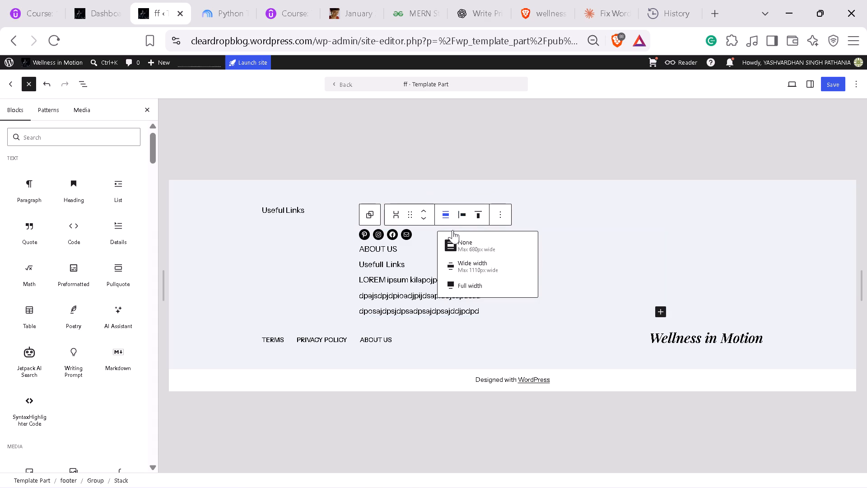
pyautogui.click(461, 276)
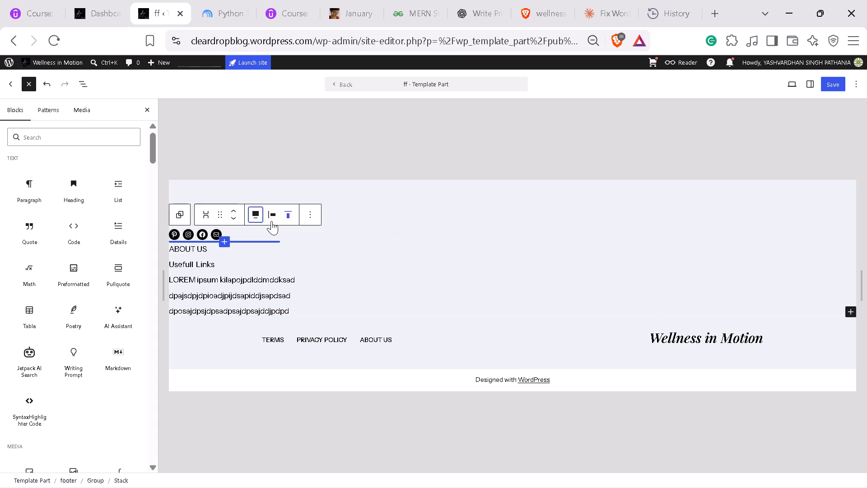
pyautogui.click(254, 214)
pyautogui.click(298, 256)
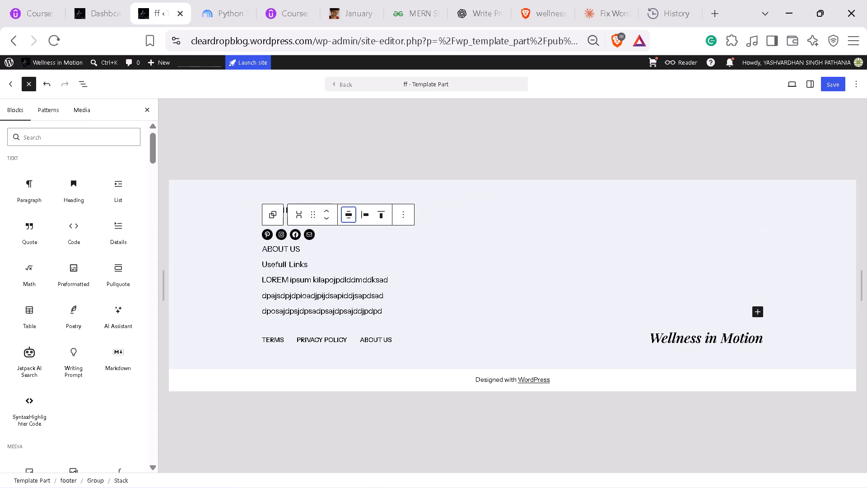
# Delete the Useful Links paragraph above the social icons, including its empty block.
pyautogui.click(531, 208)
pyautogui.moveTo(322, 204); pyautogui.dragTo(267, 206)
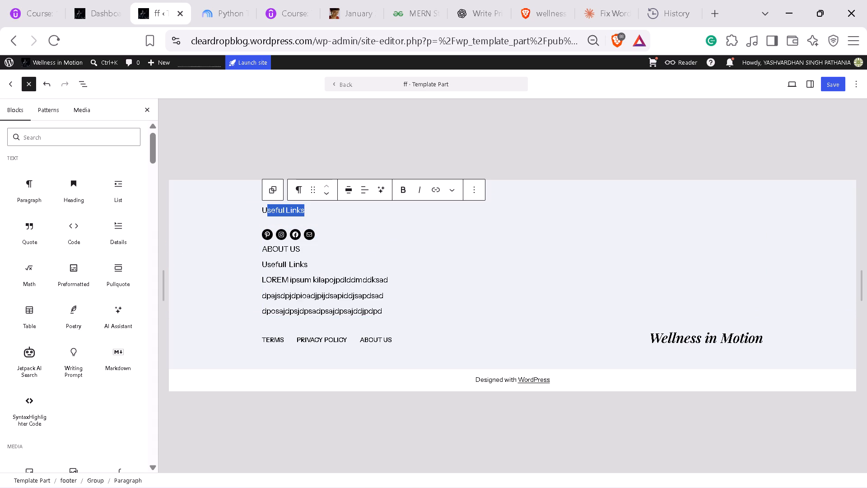
pyautogui.moveTo(267, 206); pyautogui.dragTo(258, 206)
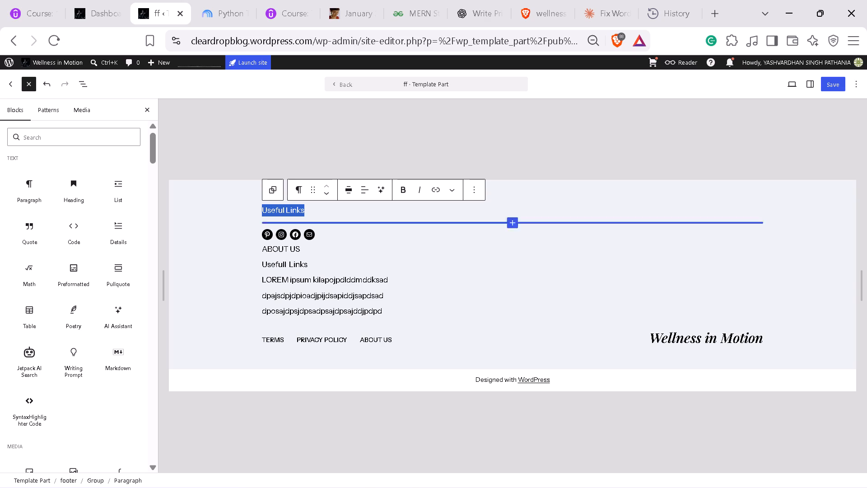
pyautogui.press('BackSpace')
pyautogui.press('BackSpace')
pyautogui.press('BackSpace')
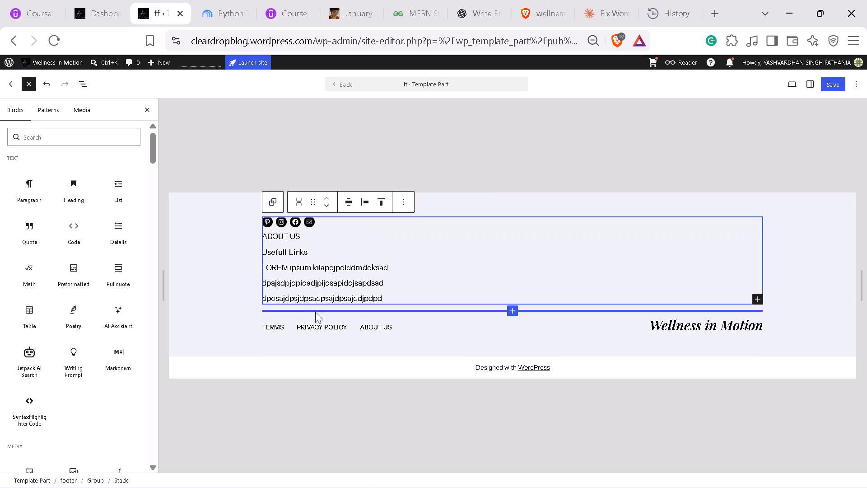
# Move the footer menu out of the site title row and place it beside the ABOUT US paragraph in the stack.
pyautogui.click(228, 322)
pyautogui.click(266, 326)
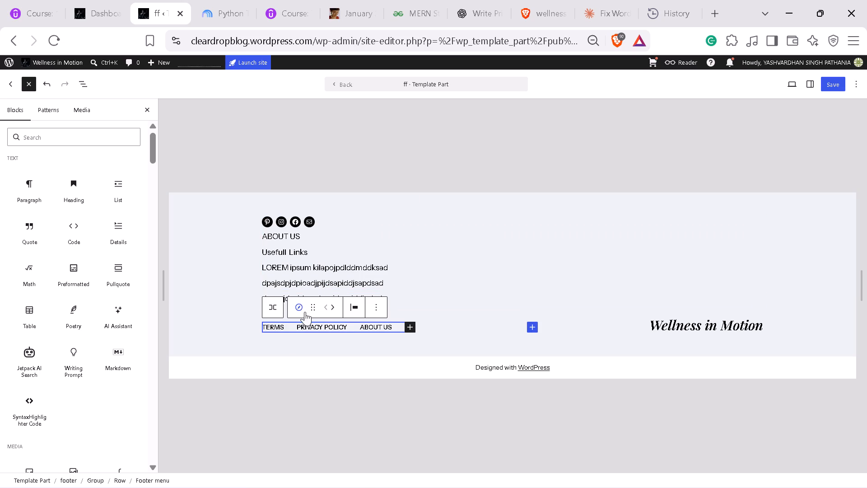
pyautogui.moveTo(312, 309); pyautogui.dragTo(584, 233)
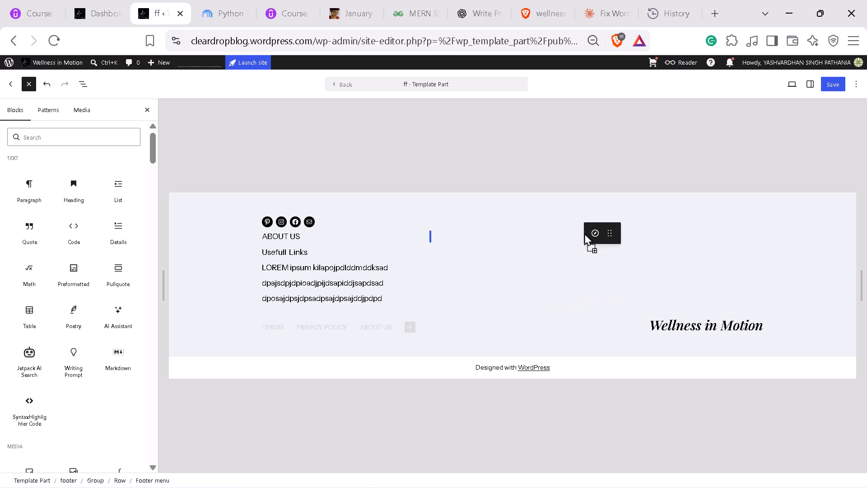
pyautogui.moveTo(584, 233); pyautogui.dragTo(695, 232)
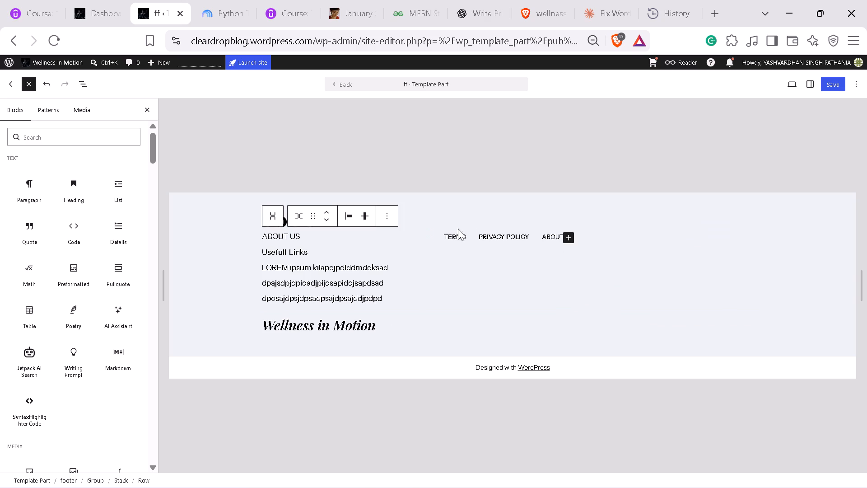
pyautogui.click(423, 337)
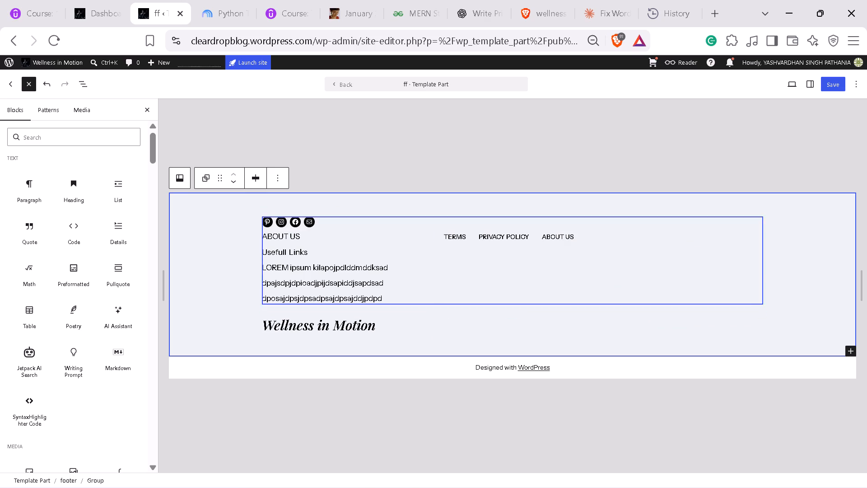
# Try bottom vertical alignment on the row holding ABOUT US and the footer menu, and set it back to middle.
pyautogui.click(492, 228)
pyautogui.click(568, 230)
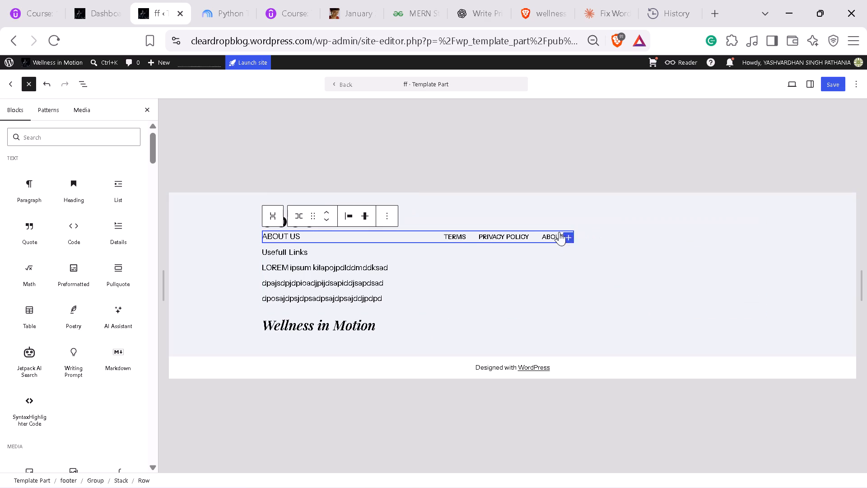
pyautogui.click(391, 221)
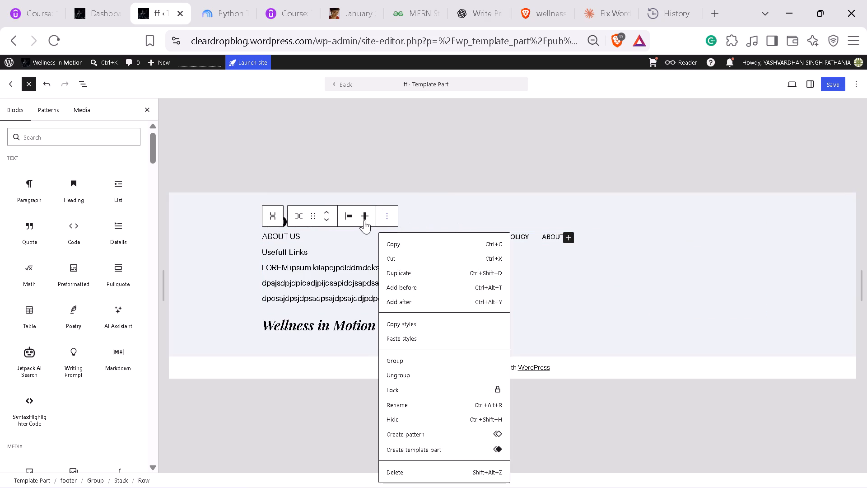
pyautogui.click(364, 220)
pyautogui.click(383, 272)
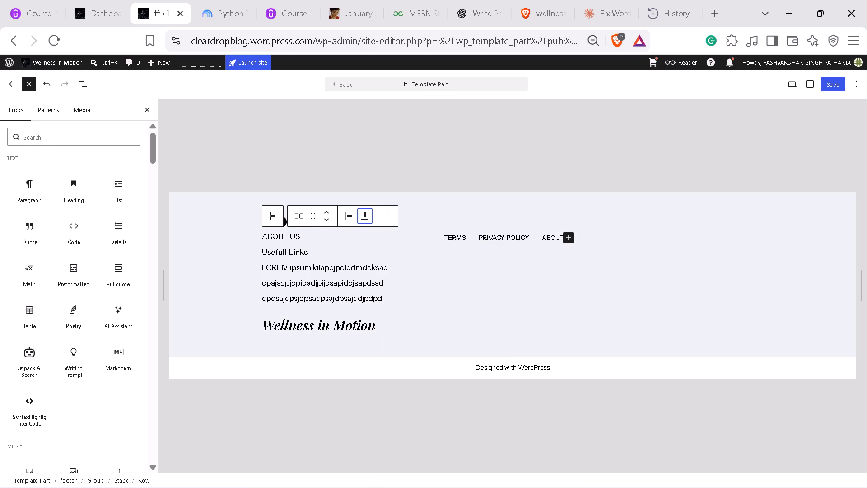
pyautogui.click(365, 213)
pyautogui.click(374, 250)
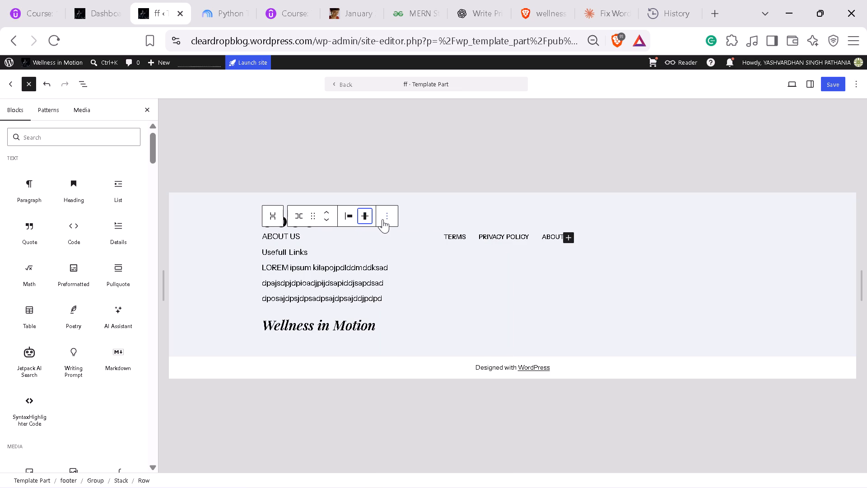
# Transform the footer menu beside ABOUT US into a Details block.
pyautogui.click(383, 218)
pyautogui.click(481, 216)
pyautogui.click(540, 232)
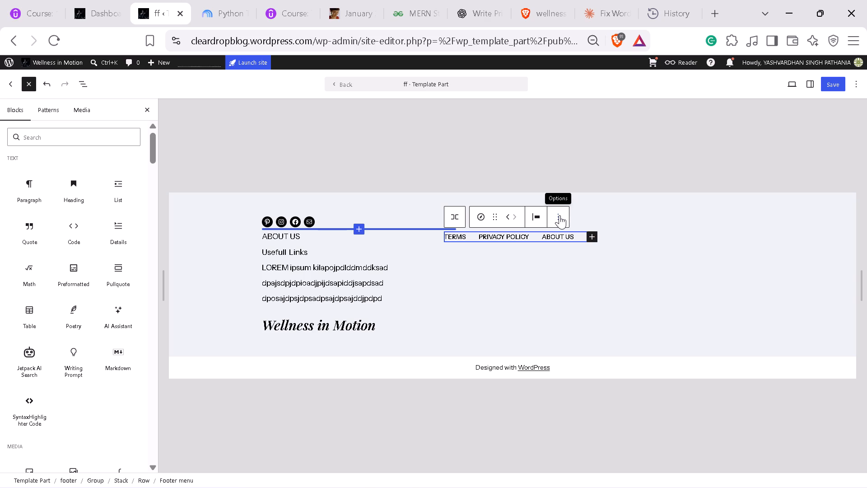
pyautogui.click(498, 217)
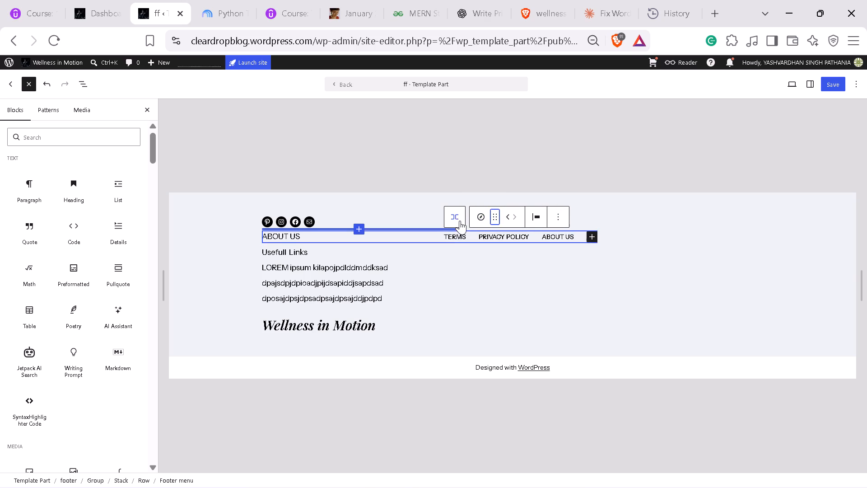
pyautogui.click(475, 219)
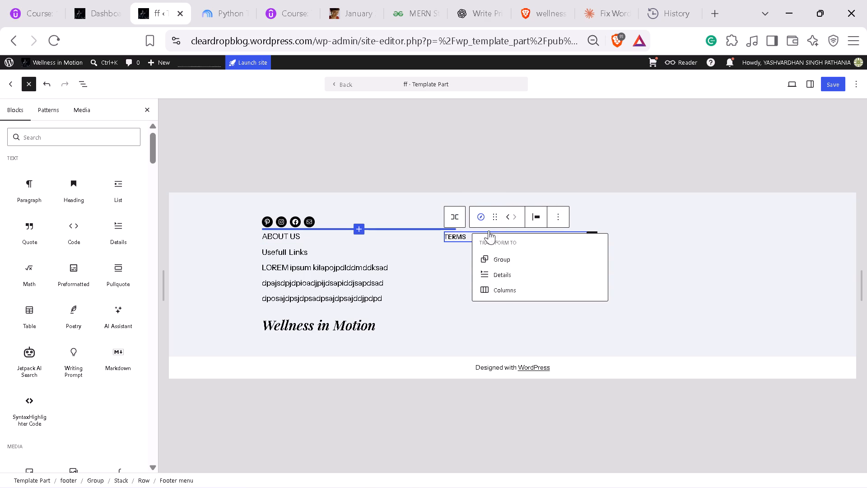
pyautogui.click(508, 276)
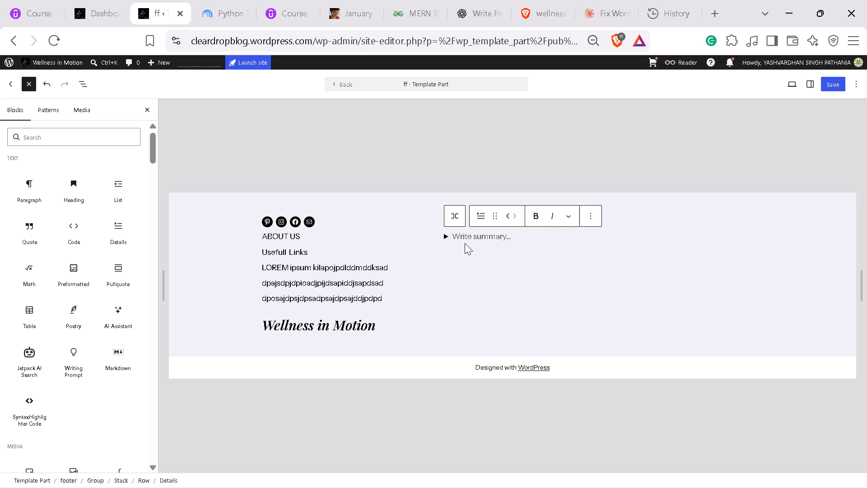
# Enter "Useful Links" as the summary of the Details block that holds the footer menu.
pyautogui.click(447, 233)
pyautogui.click(501, 225)
pyautogui.write('US')
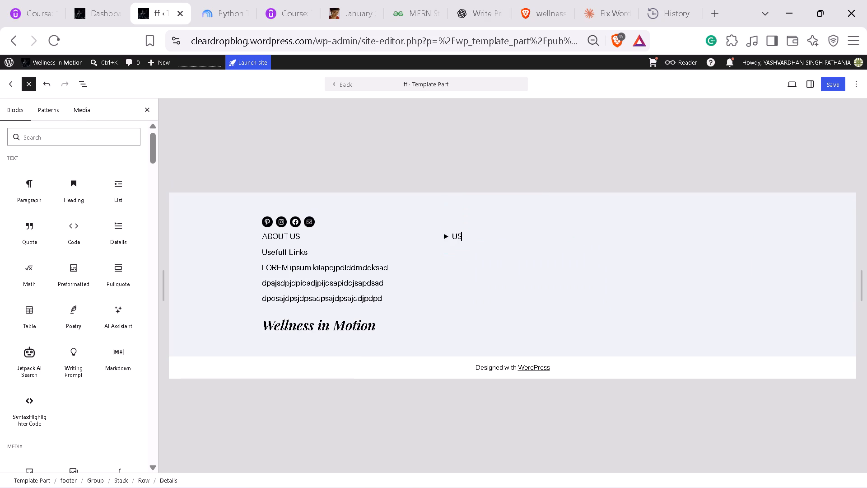
pyautogui.press('e')
pyautogui.press('BackSpace')
pyautogui.press('BackSpace')
pyautogui.write('sefull Links')
pyautogui.press('Left')
pyautogui.press('Left')
pyautogui.press('Left')
pyautogui.press('Left')
pyautogui.press('Left')
pyautogui.press('Left')
pyautogui.press('BackSpace')
# Delete the Usefull Links paragraph below ABOUT US, including its empty block.
pyautogui.click(320, 246)
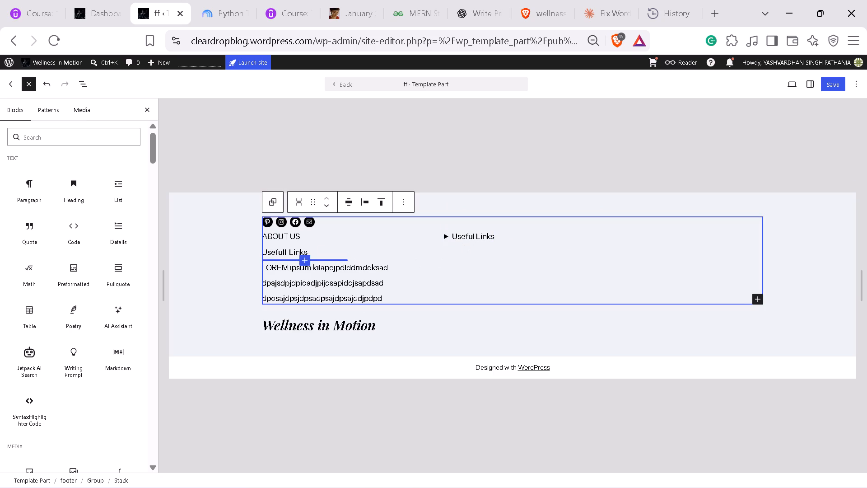
pyautogui.click(314, 252)
pyautogui.doubleClick(320, 254)
pyautogui.click(280, 253)
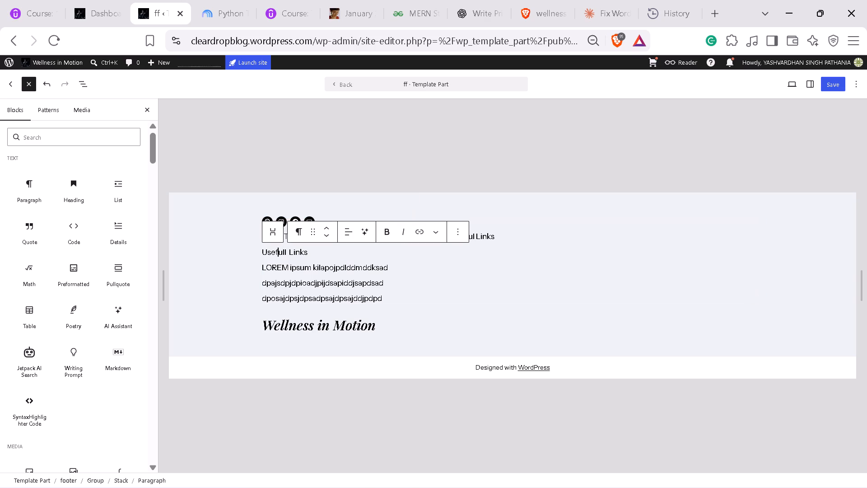
pyautogui.hotkey('ctrl', 'a')
pyautogui.press('BackSpace')
pyautogui.press('BackSpace')
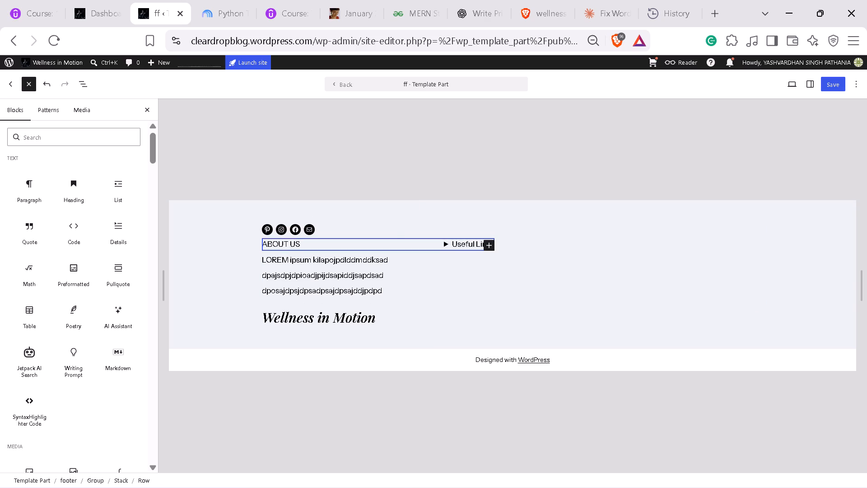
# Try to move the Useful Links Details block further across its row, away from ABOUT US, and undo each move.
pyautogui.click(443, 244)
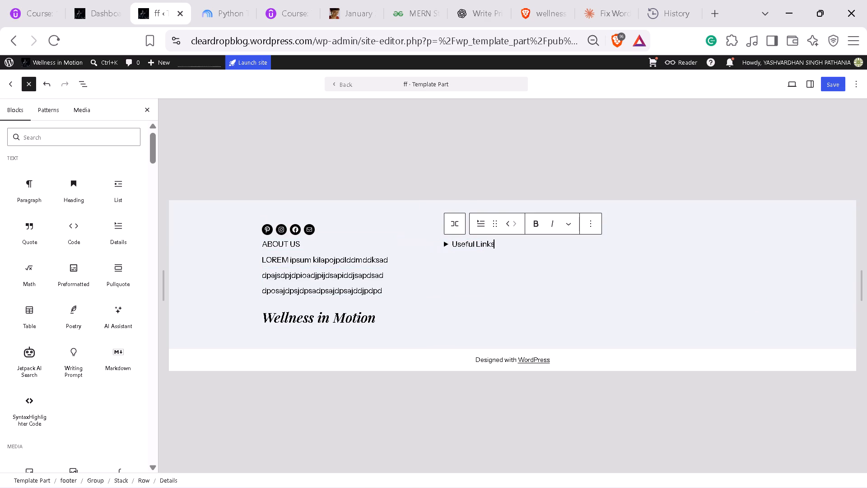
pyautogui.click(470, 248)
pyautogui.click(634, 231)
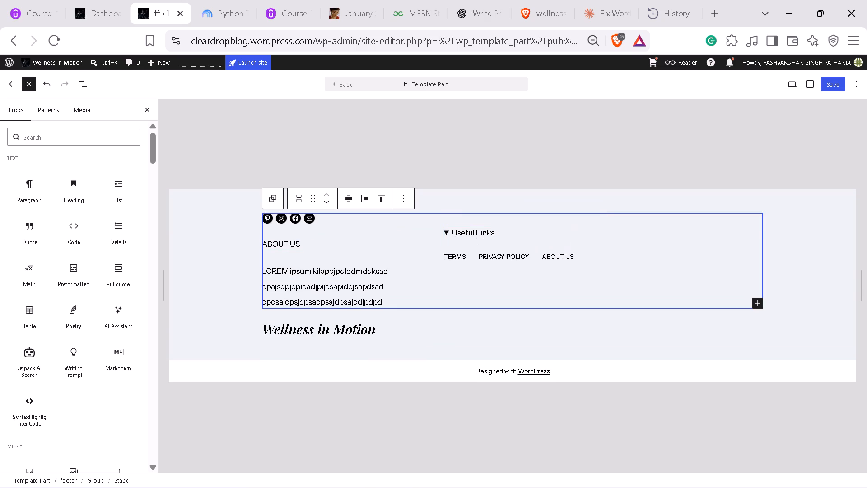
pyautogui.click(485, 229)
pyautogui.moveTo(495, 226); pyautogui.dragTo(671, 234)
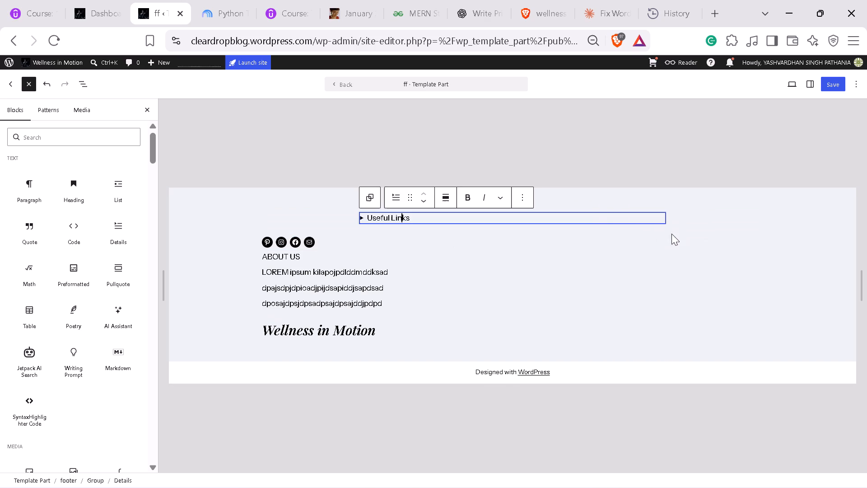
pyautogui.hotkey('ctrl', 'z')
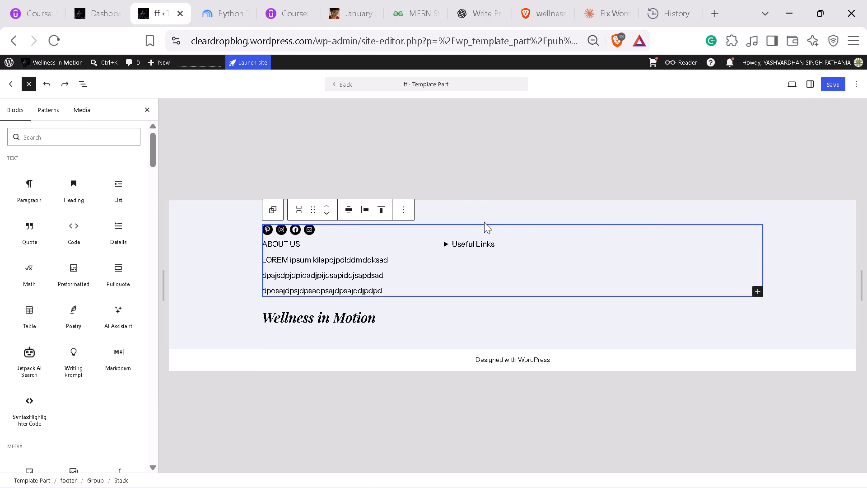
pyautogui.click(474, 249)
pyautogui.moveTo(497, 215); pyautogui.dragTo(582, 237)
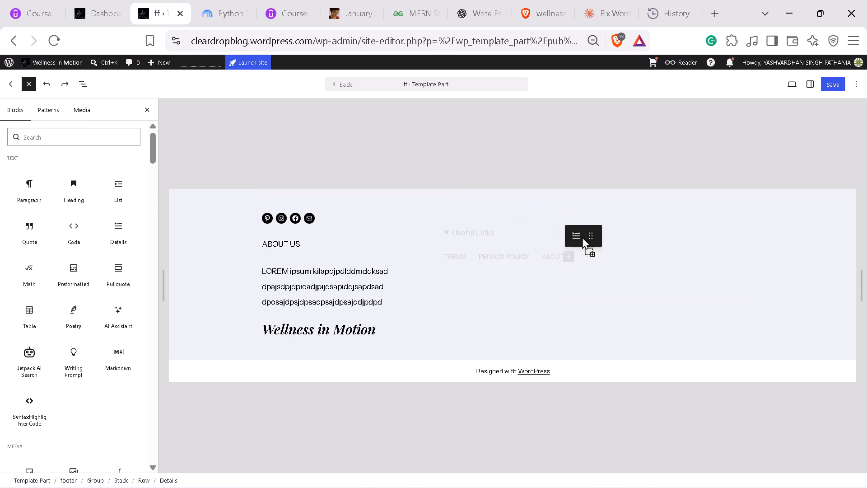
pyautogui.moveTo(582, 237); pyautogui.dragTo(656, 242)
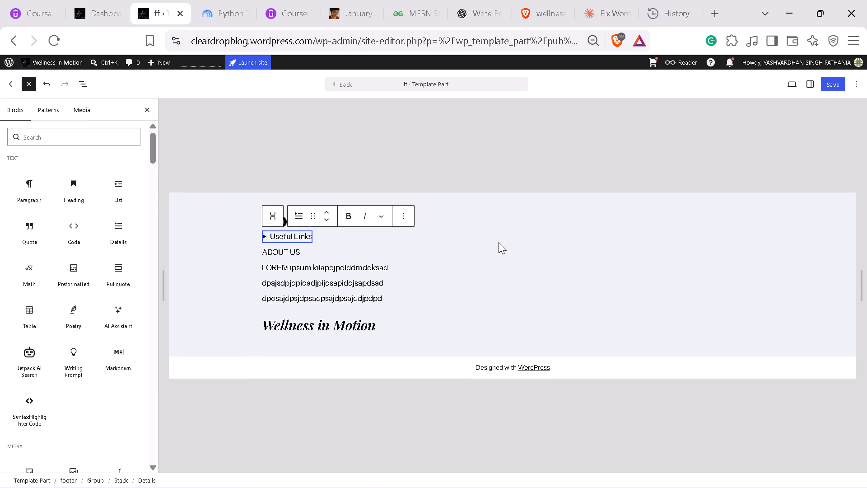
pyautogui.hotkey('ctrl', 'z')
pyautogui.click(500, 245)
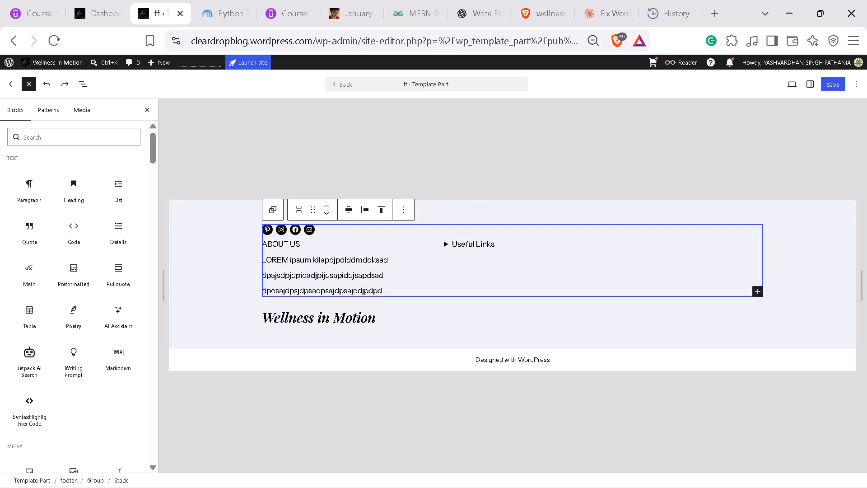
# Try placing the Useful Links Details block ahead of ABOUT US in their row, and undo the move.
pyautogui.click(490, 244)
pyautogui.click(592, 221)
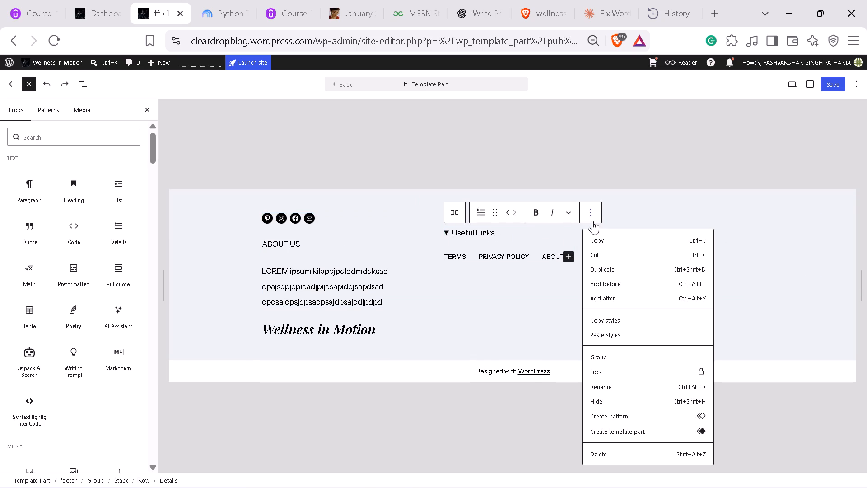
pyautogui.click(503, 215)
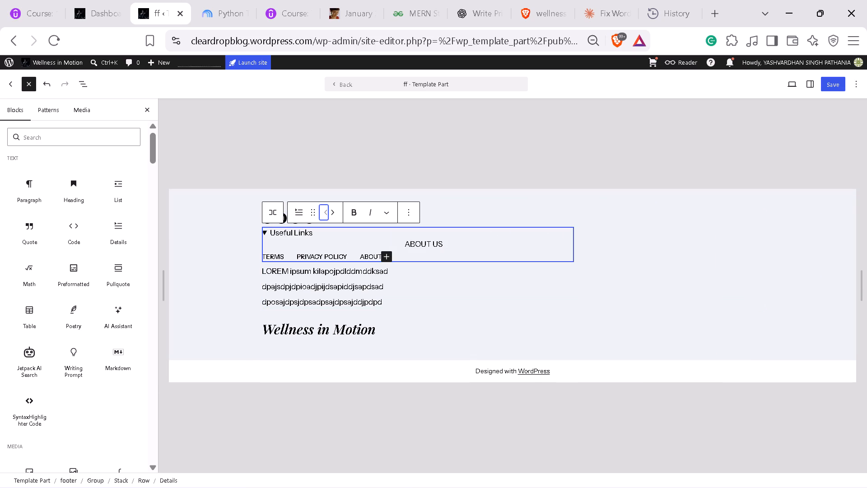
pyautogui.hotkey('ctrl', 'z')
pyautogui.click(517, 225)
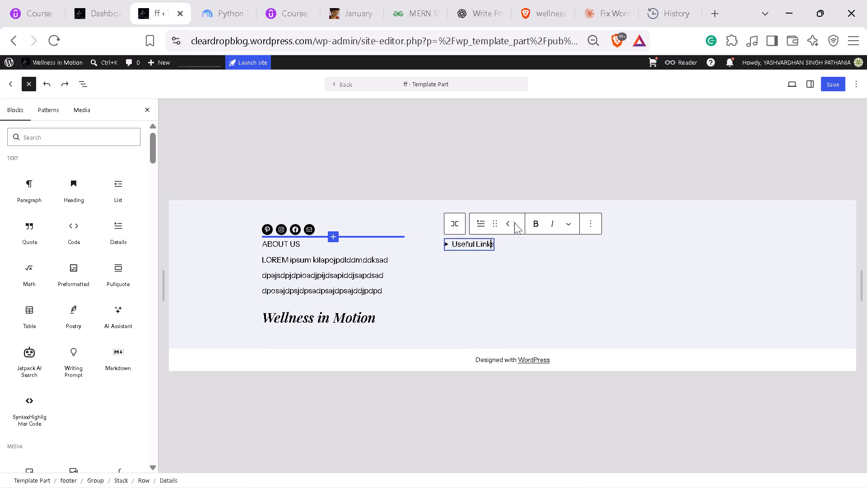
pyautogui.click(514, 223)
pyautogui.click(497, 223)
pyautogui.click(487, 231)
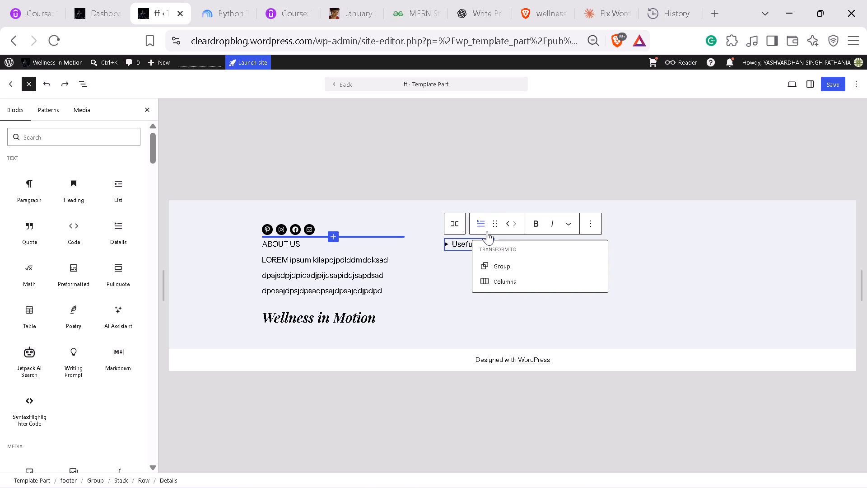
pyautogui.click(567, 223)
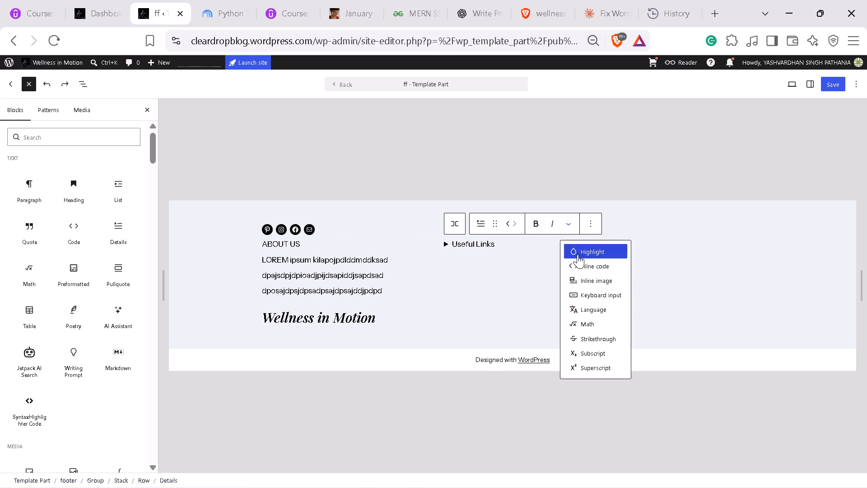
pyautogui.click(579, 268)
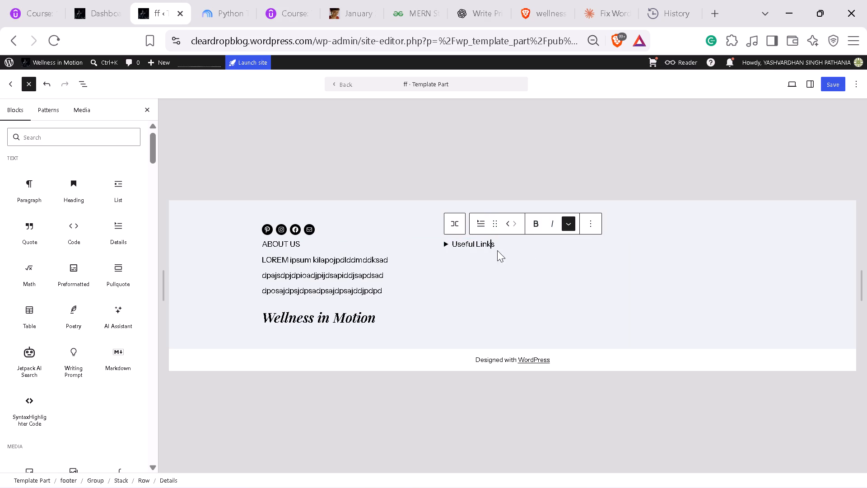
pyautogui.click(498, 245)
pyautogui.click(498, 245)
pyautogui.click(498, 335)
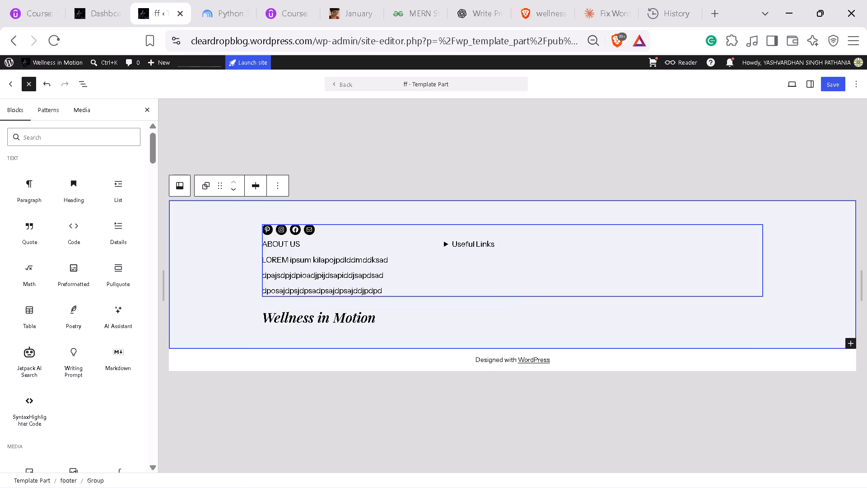
# Expand the Useful Links Details block to view the menu inside it.
pyautogui.click(449, 249)
pyautogui.click(452, 299)
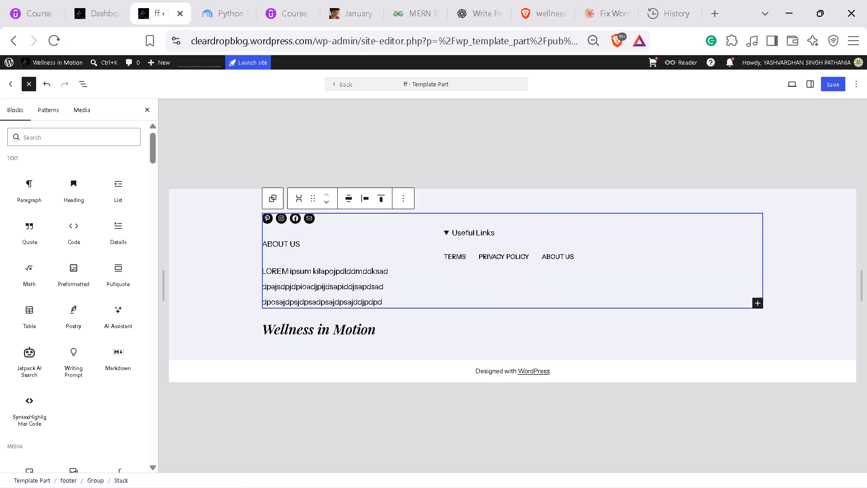
pyautogui.click(438, 409)
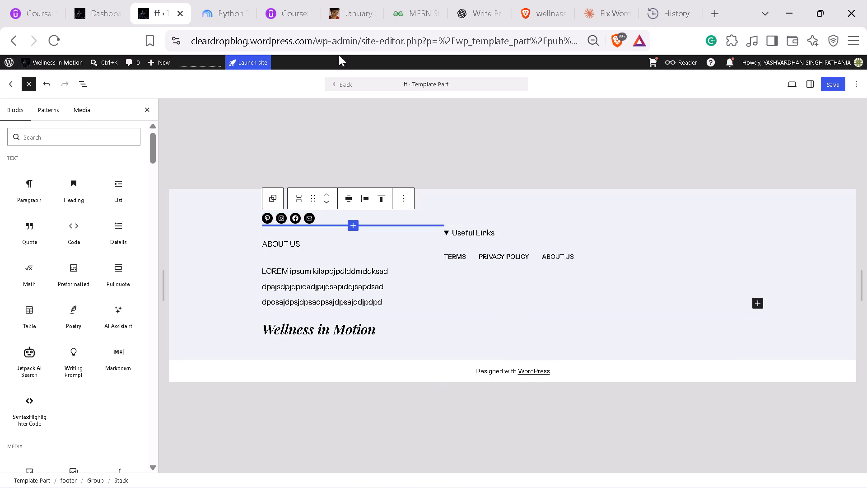
# Examine the block markup of template part ff in the code editor.
pyautogui.click(864, 85)
pyautogui.click(857, 85)
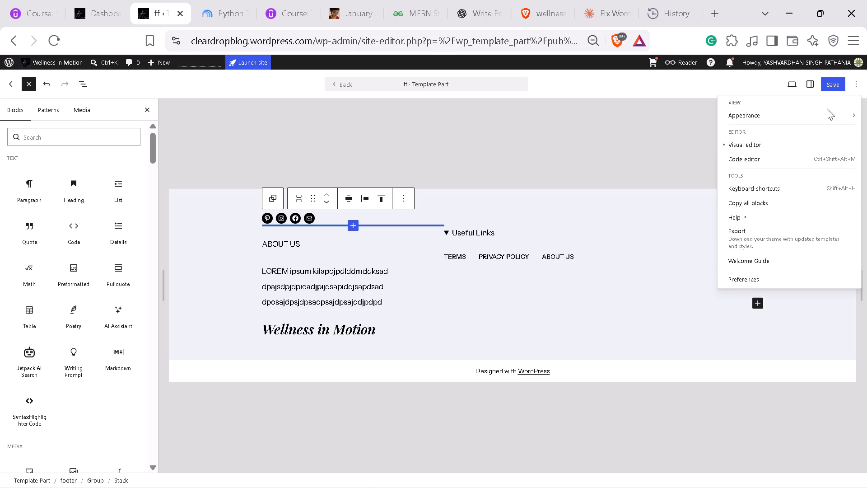
pyautogui.click(759, 154)
pyautogui.click(296, 196)
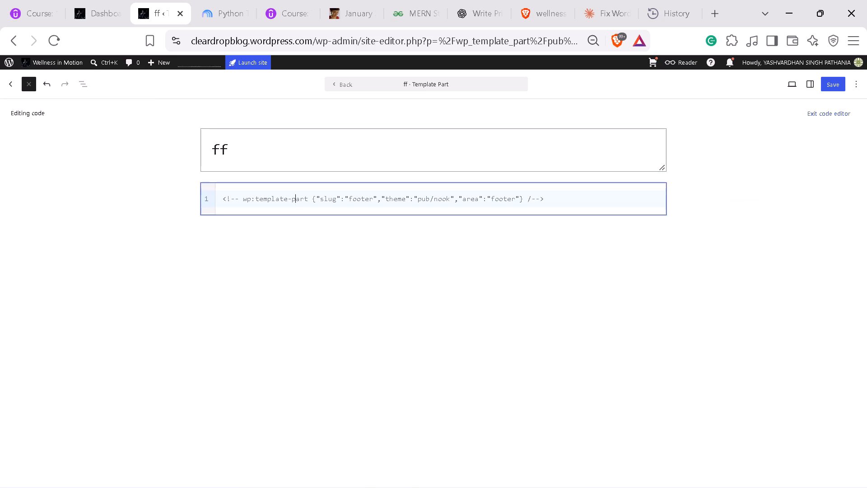
pyautogui.click(205, 200)
pyautogui.click(211, 200)
pyautogui.click(531, 206)
pyautogui.click(594, 198)
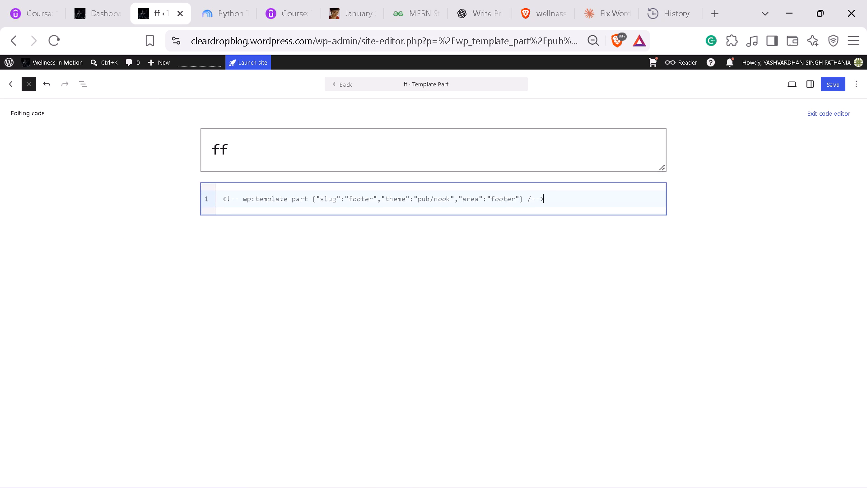
pyautogui.click(594, 198)
# Return to the Index template in the visual editor and check how the footer's Useful Links block expands and collapses.
pyautogui.click(19, 40)
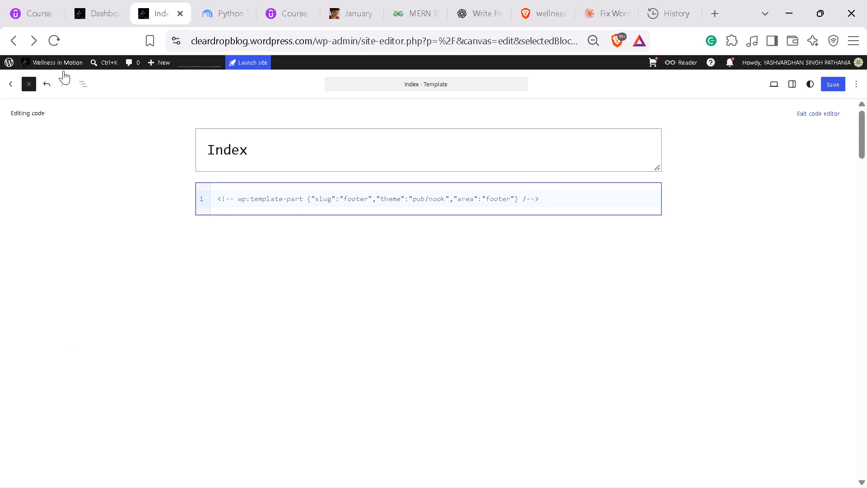
pyautogui.click(825, 107)
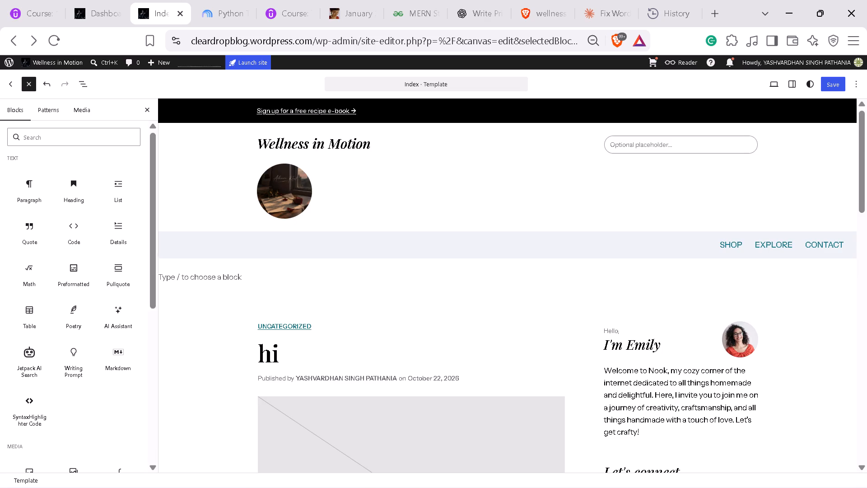
pyautogui.scroll(-11, 513, 329)
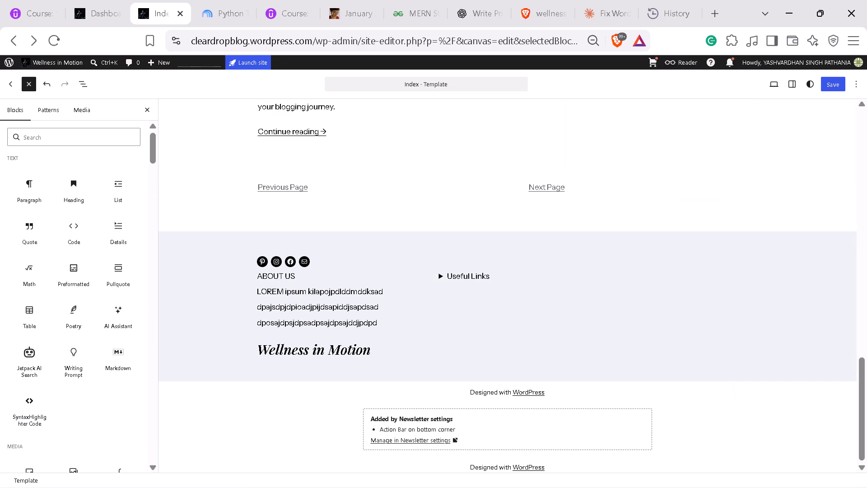
pyautogui.click(436, 279)
pyautogui.click(442, 280)
pyautogui.click(441, 274)
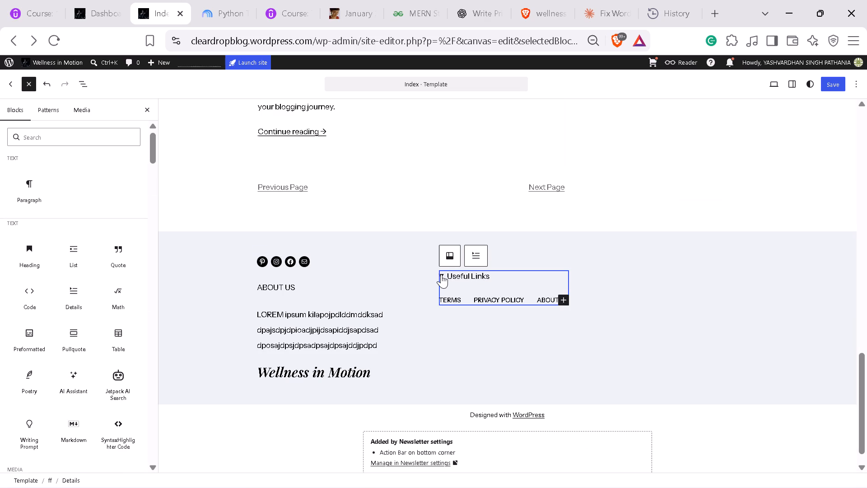
pyautogui.click(438, 304)
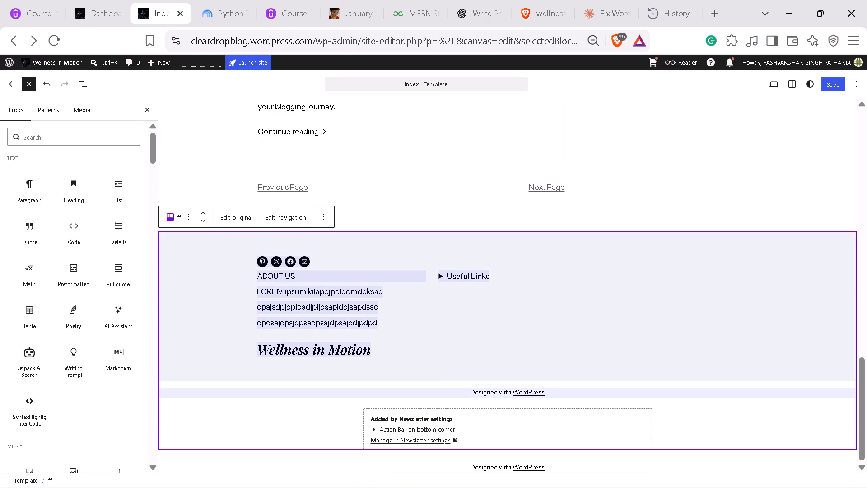
pyautogui.click(606, 275)
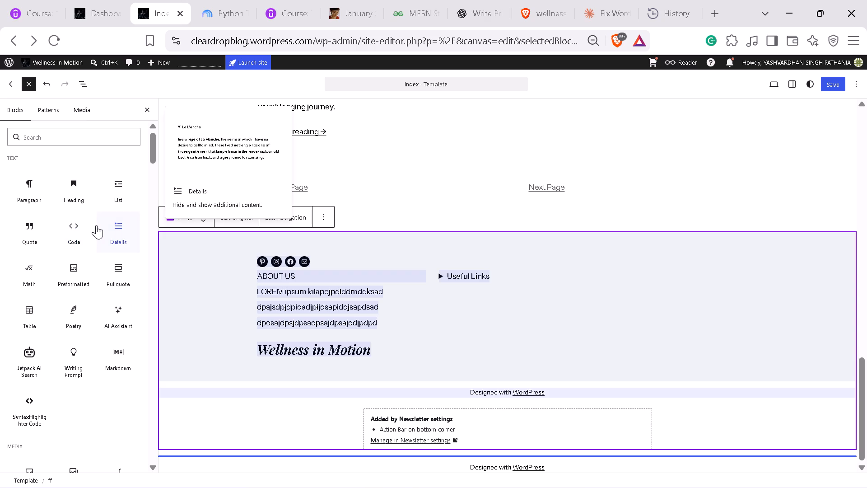
# Save the pending changes to the footer template part and the Footer menu.
pyautogui.click(829, 89)
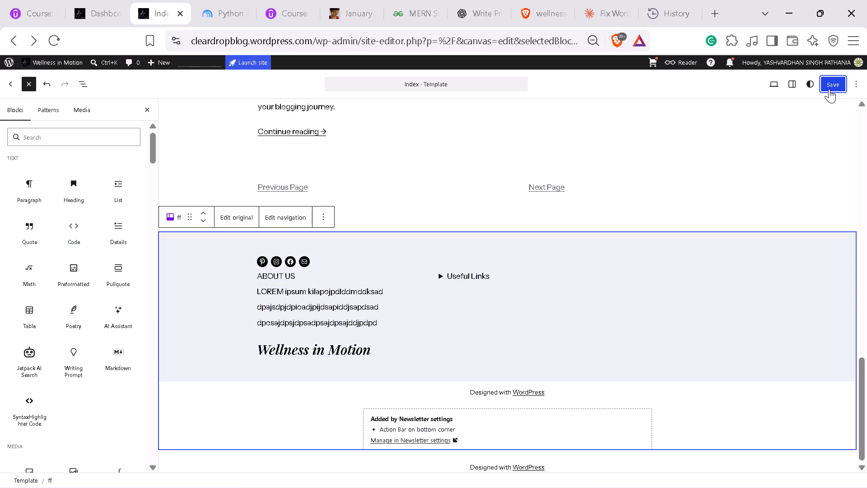
pyautogui.click(832, 83)
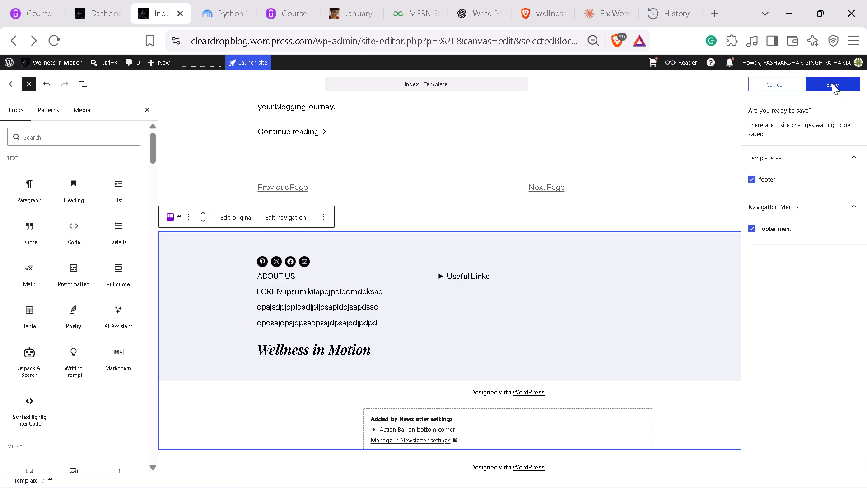
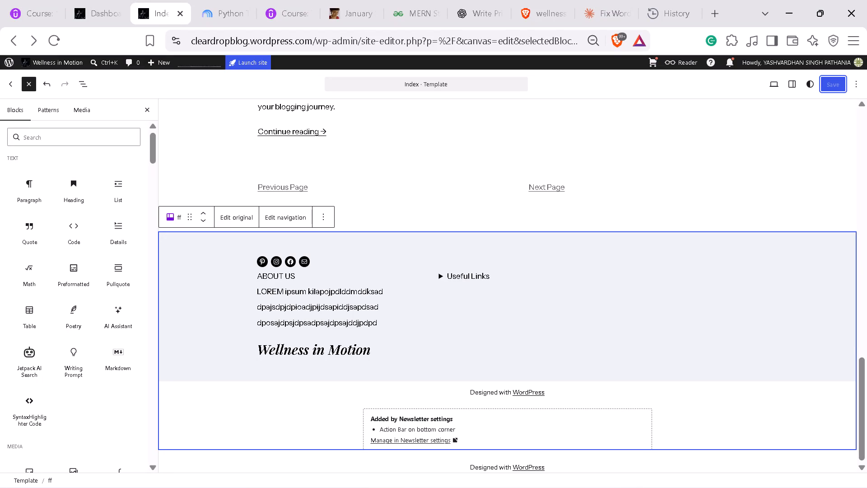
# Leave the Index template and reopen the site editor from the dashboard's Appearance section.
pyautogui.click(235, 273)
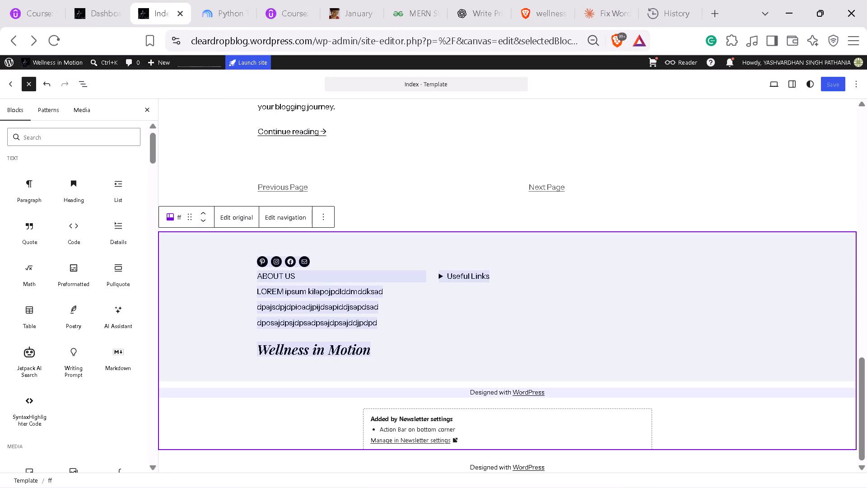
pyautogui.click(230, 265)
pyautogui.click(28, 86)
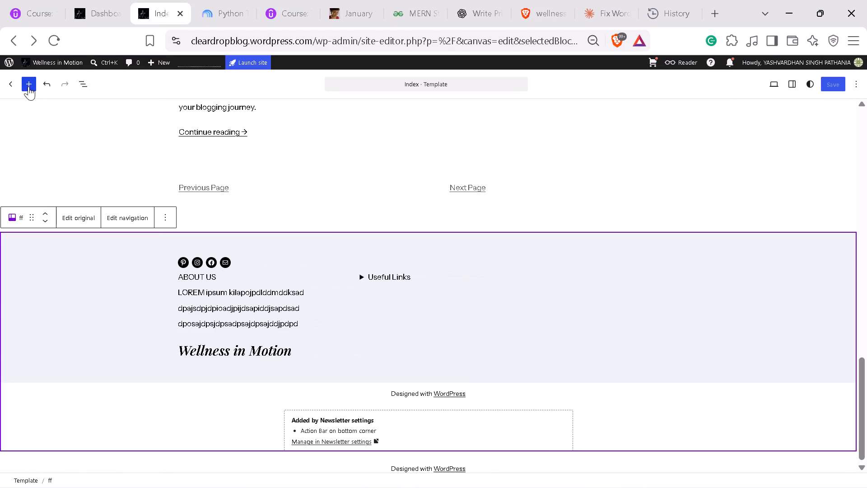
pyautogui.click(44, 54)
pyautogui.click(48, 65)
pyautogui.click(47, 73)
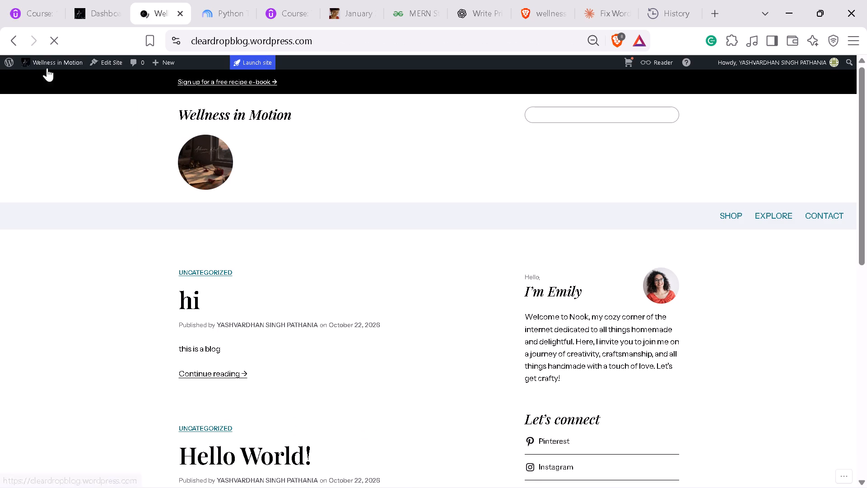
pyautogui.click(47, 59)
pyautogui.click(46, 72)
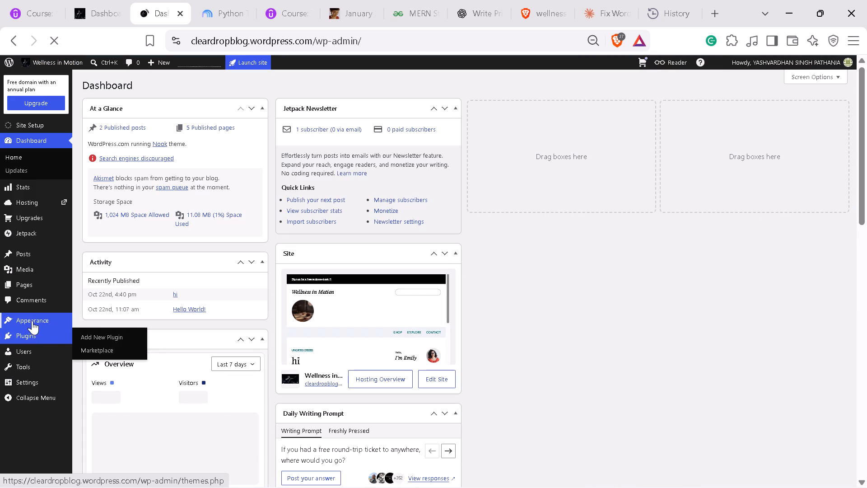
pyautogui.click(32, 321)
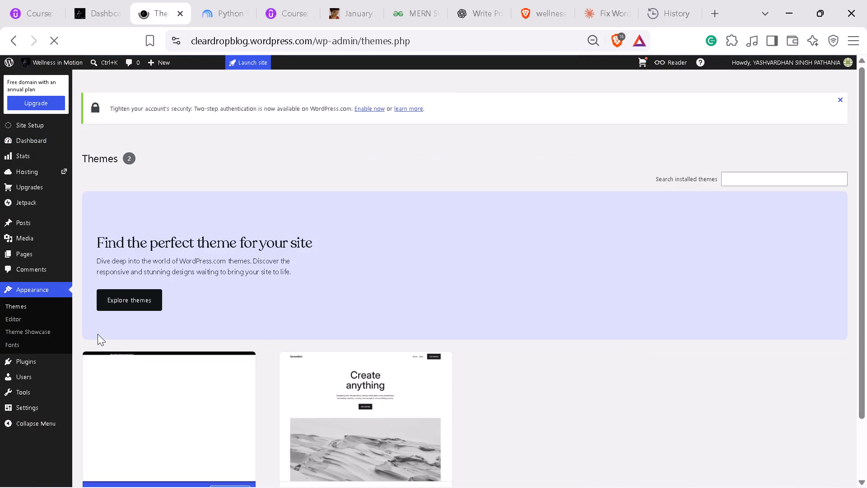
pyautogui.click(34, 319)
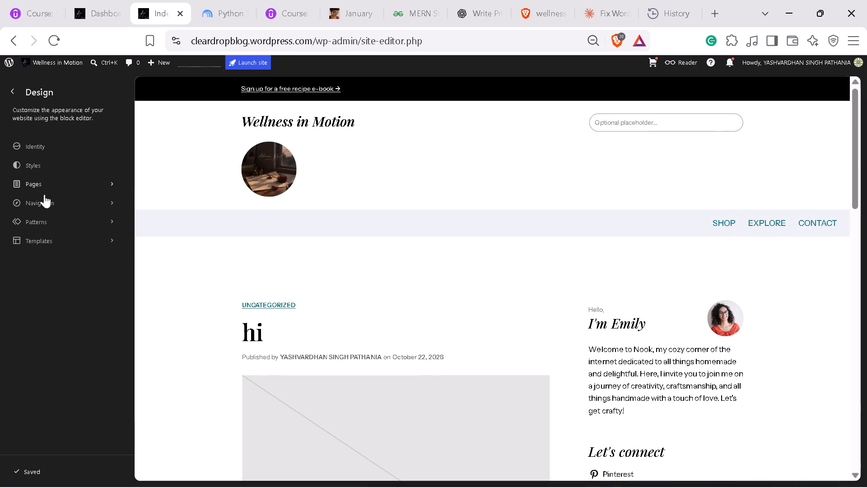
# Open template part ff for editing from the Footer patterns.
pyautogui.click(66, 222)
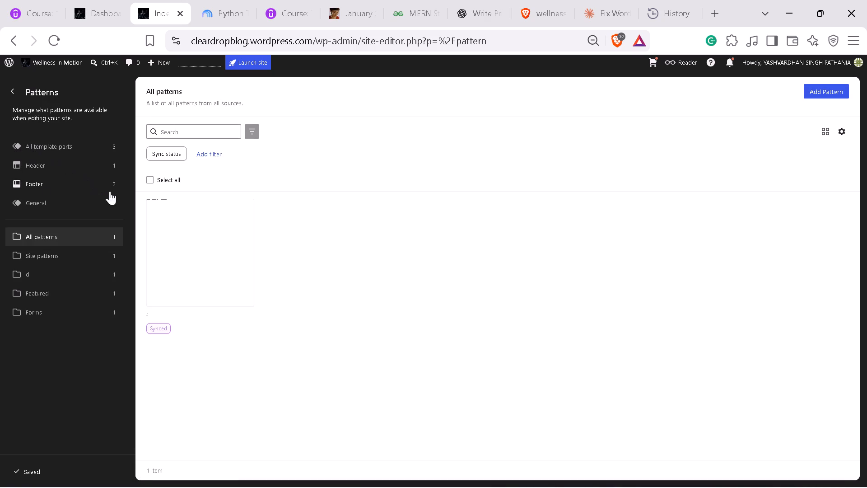
pyautogui.click(36, 188)
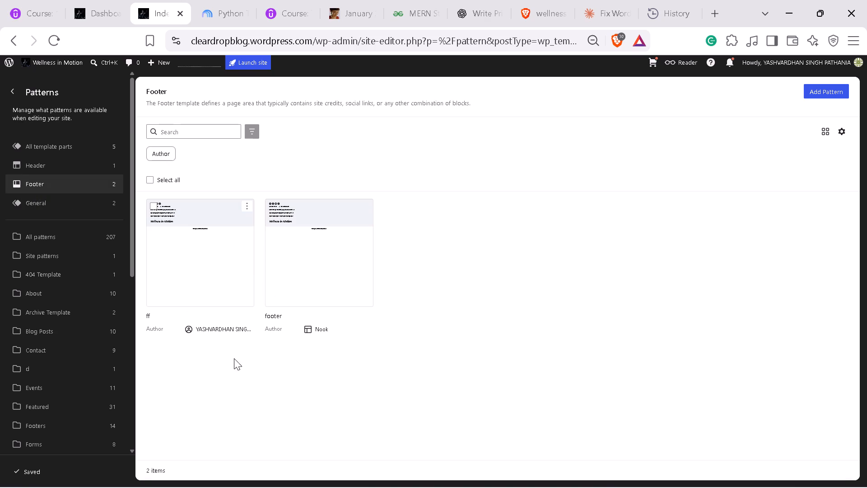
pyautogui.click(249, 205)
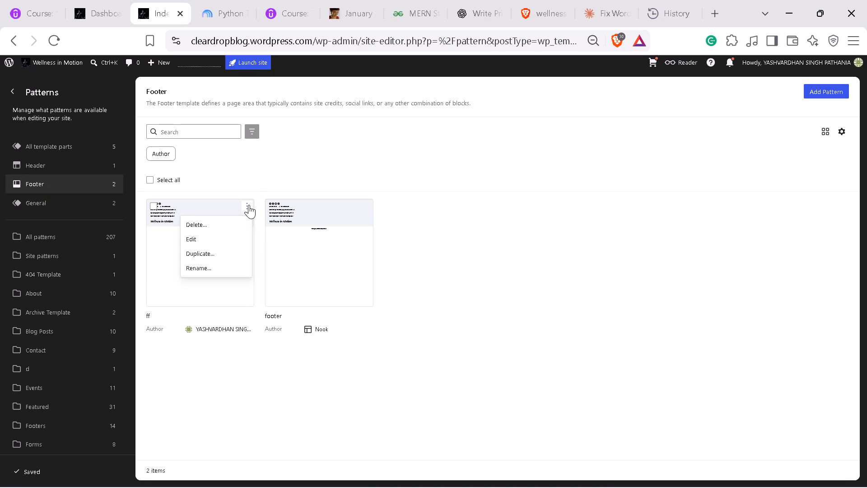
pyautogui.click(200, 238)
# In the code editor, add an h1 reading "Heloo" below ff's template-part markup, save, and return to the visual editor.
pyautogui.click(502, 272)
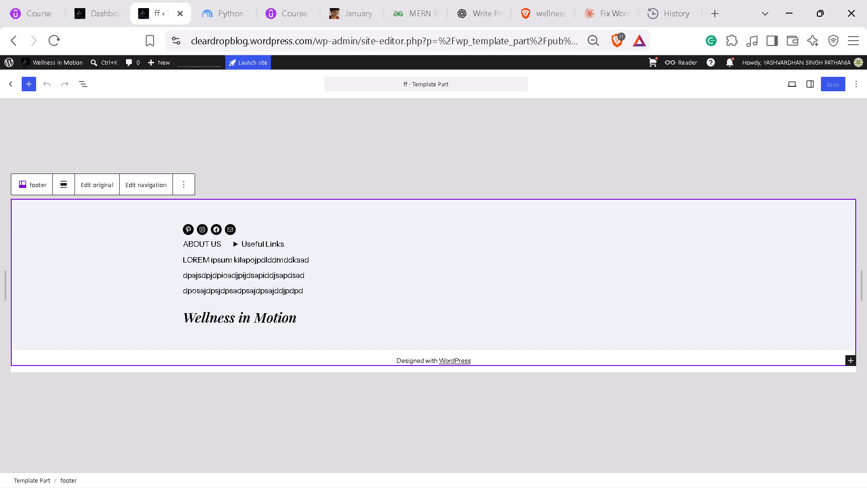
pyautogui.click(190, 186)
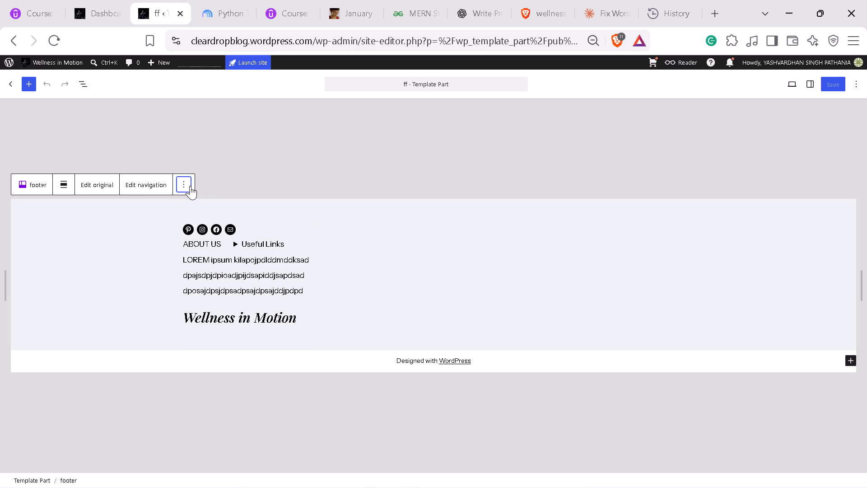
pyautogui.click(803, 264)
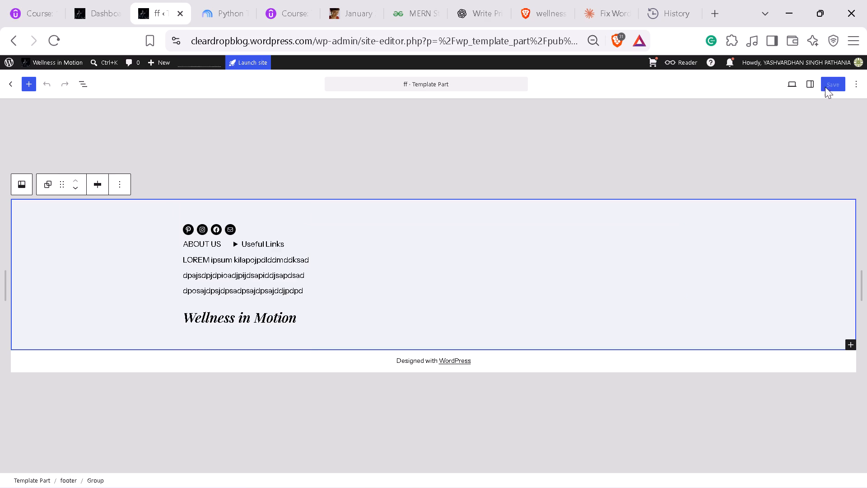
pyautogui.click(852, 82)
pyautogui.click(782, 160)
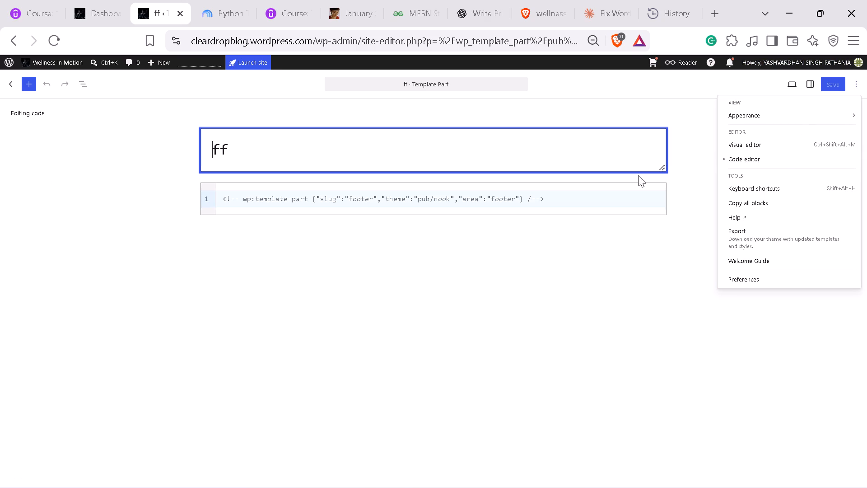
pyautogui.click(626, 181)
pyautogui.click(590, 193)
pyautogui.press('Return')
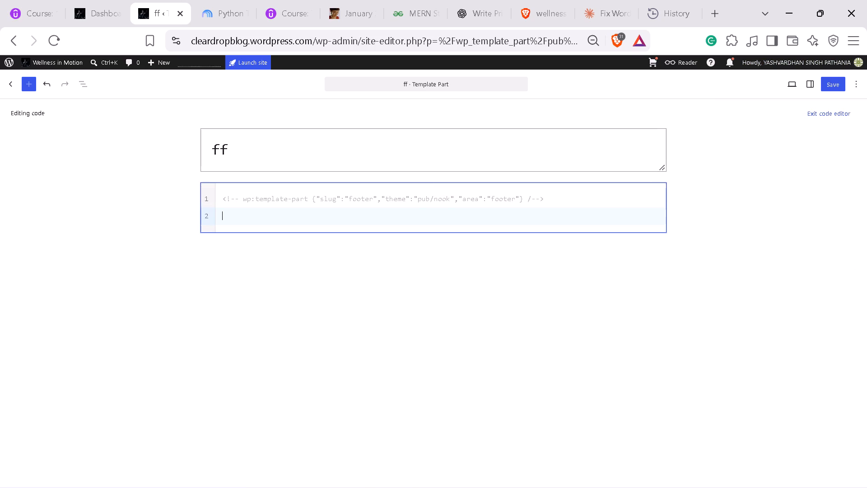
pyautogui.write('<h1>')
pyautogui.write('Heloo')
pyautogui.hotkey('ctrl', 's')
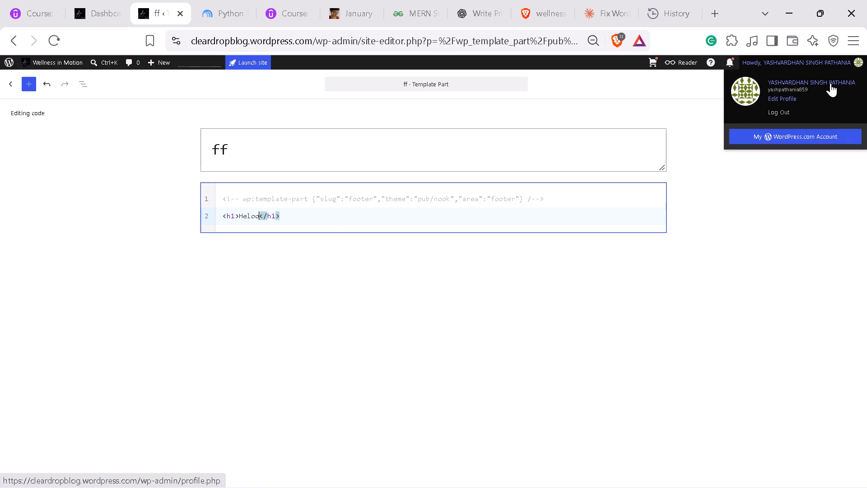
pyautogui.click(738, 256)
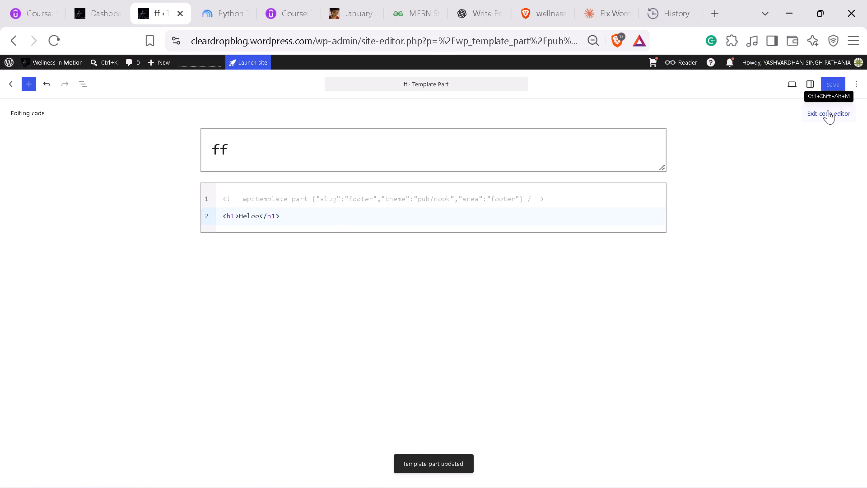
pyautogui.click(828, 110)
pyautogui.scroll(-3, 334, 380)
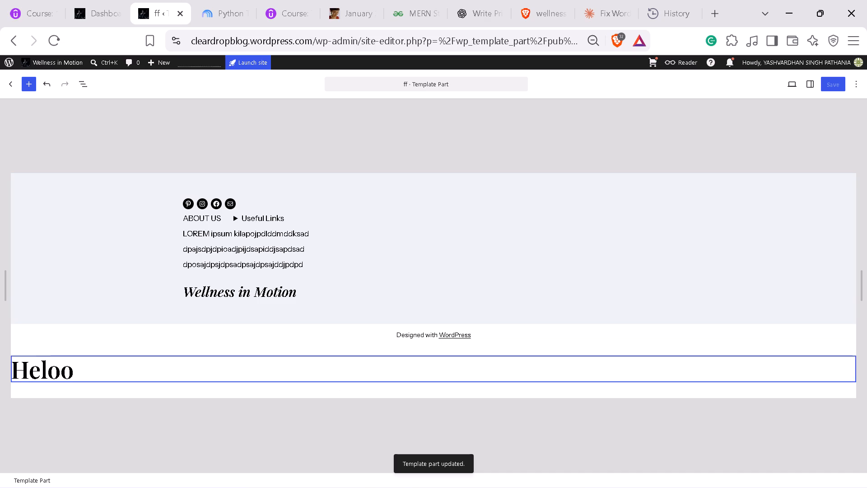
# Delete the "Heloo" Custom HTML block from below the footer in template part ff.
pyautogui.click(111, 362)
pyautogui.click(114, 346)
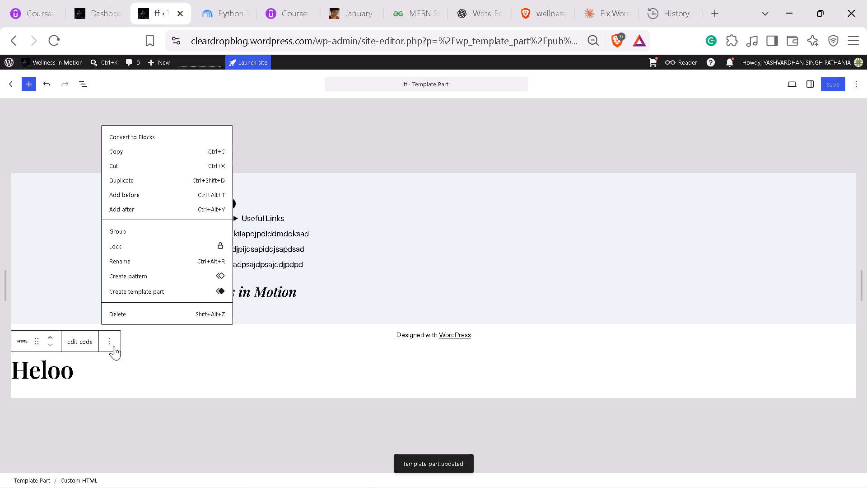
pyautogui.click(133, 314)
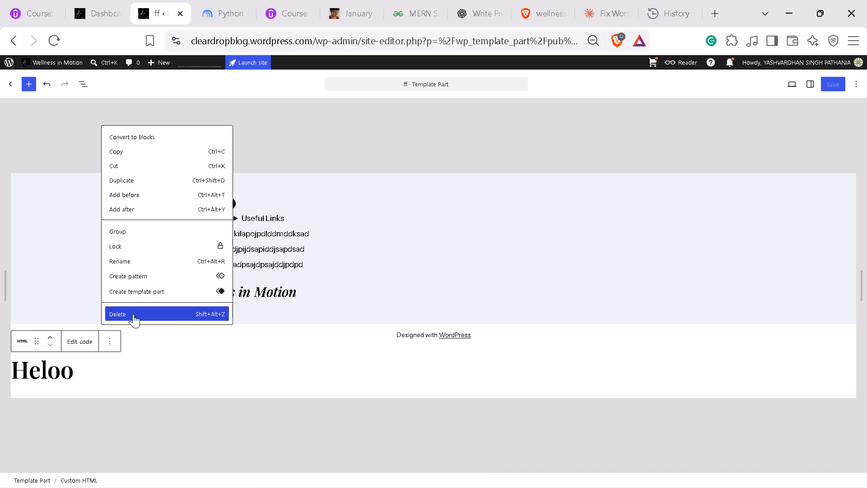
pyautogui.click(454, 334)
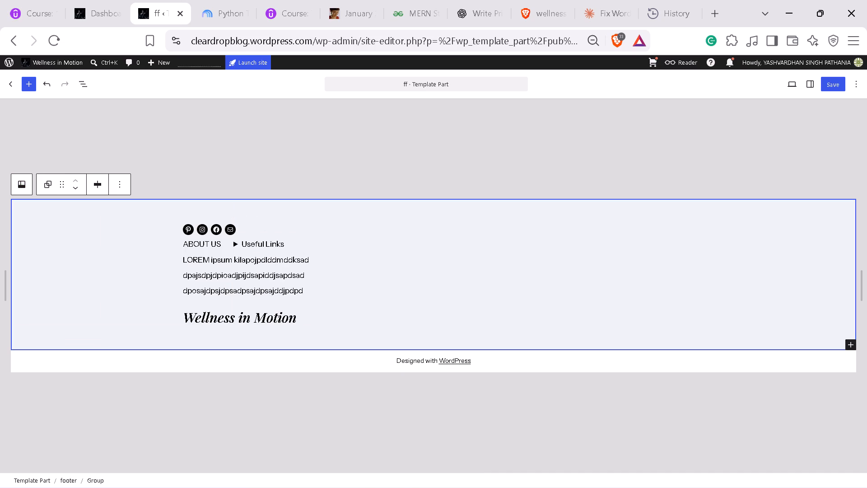